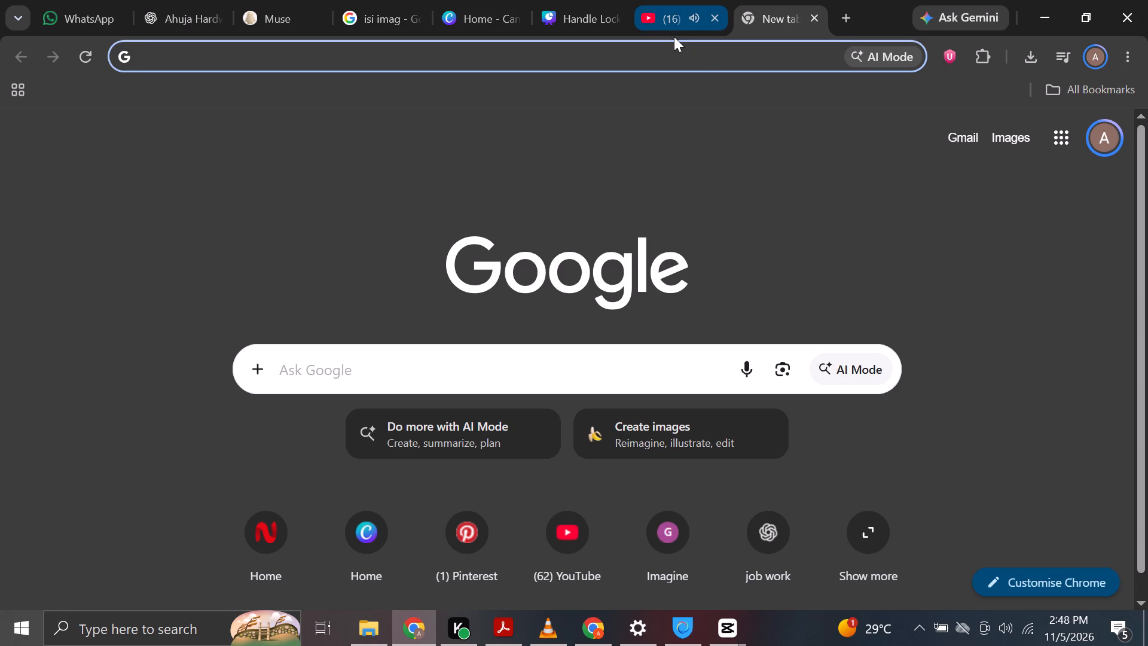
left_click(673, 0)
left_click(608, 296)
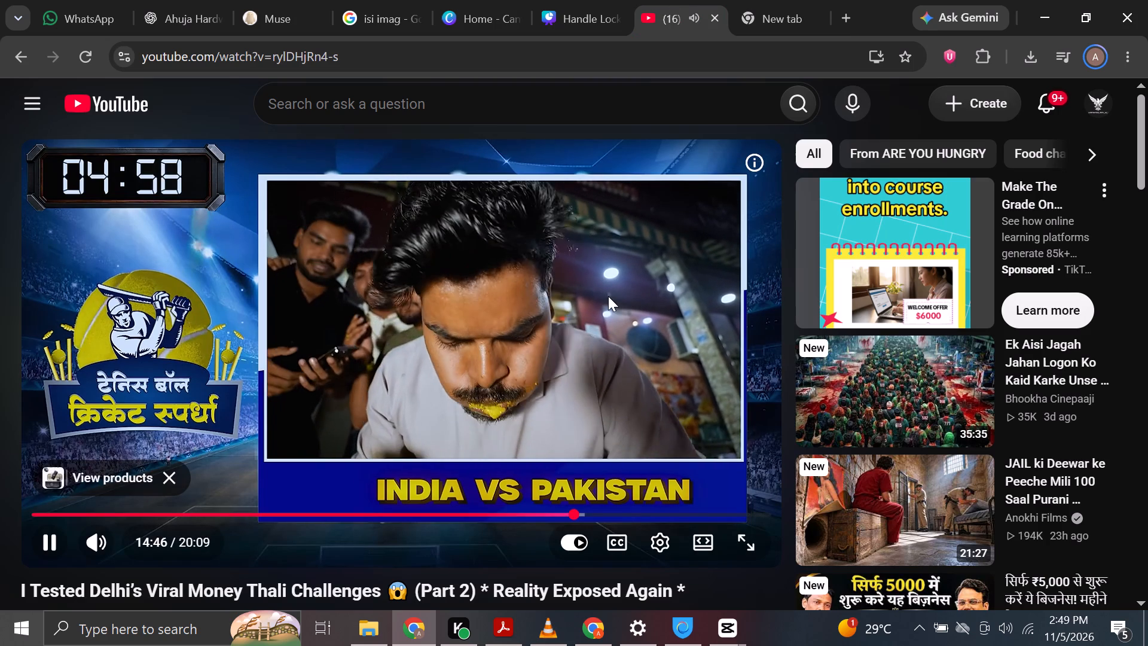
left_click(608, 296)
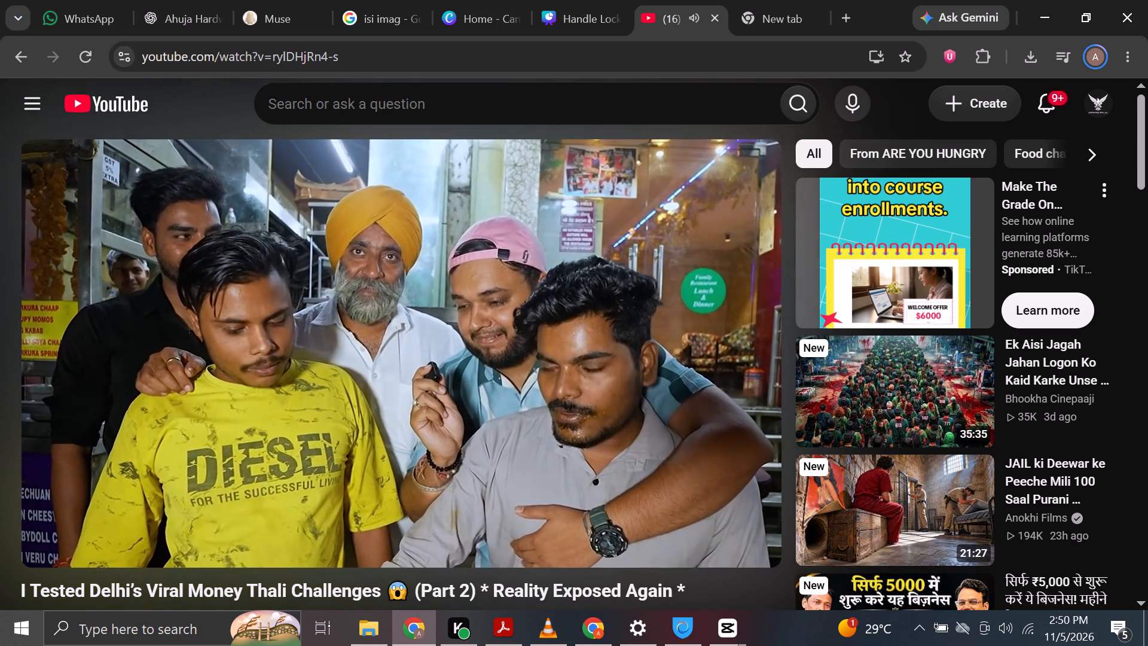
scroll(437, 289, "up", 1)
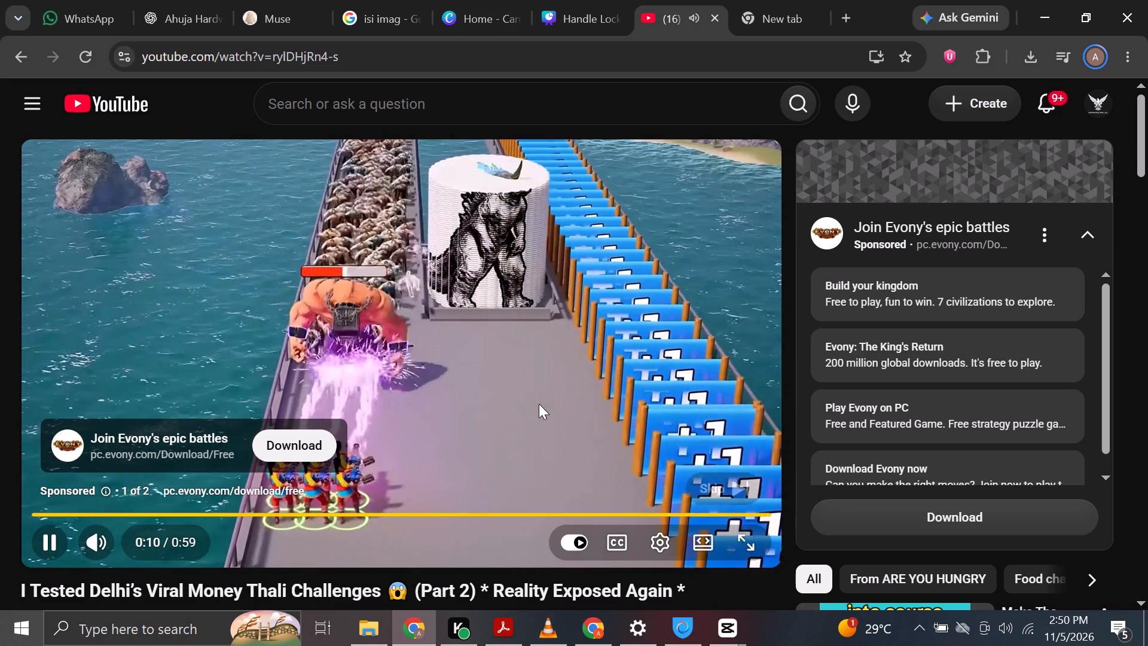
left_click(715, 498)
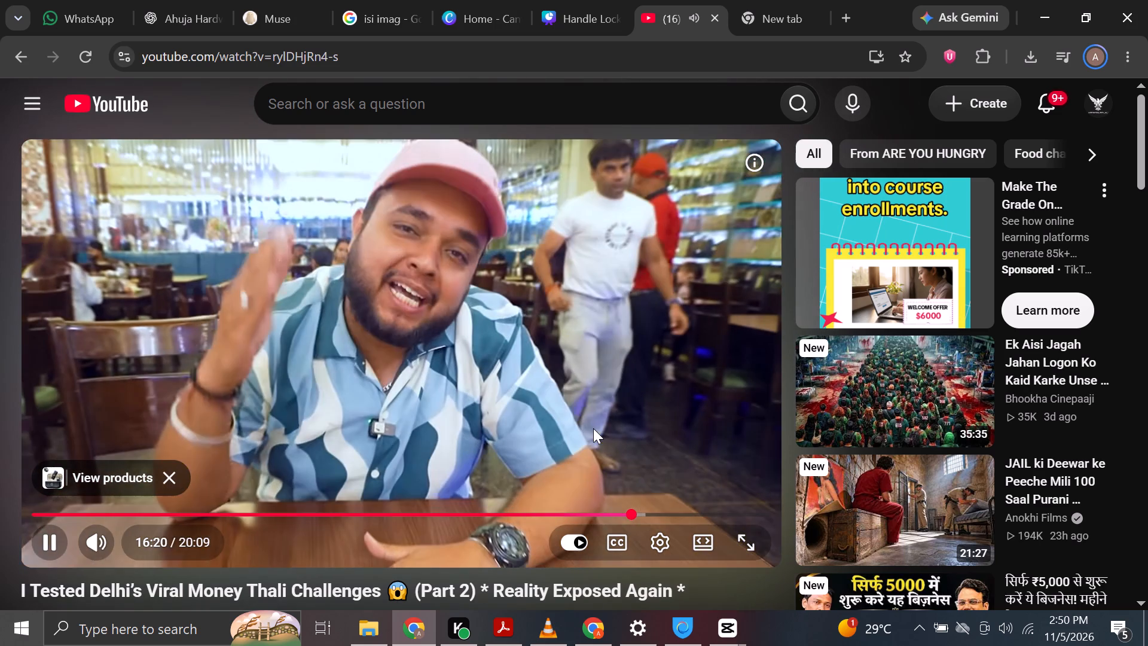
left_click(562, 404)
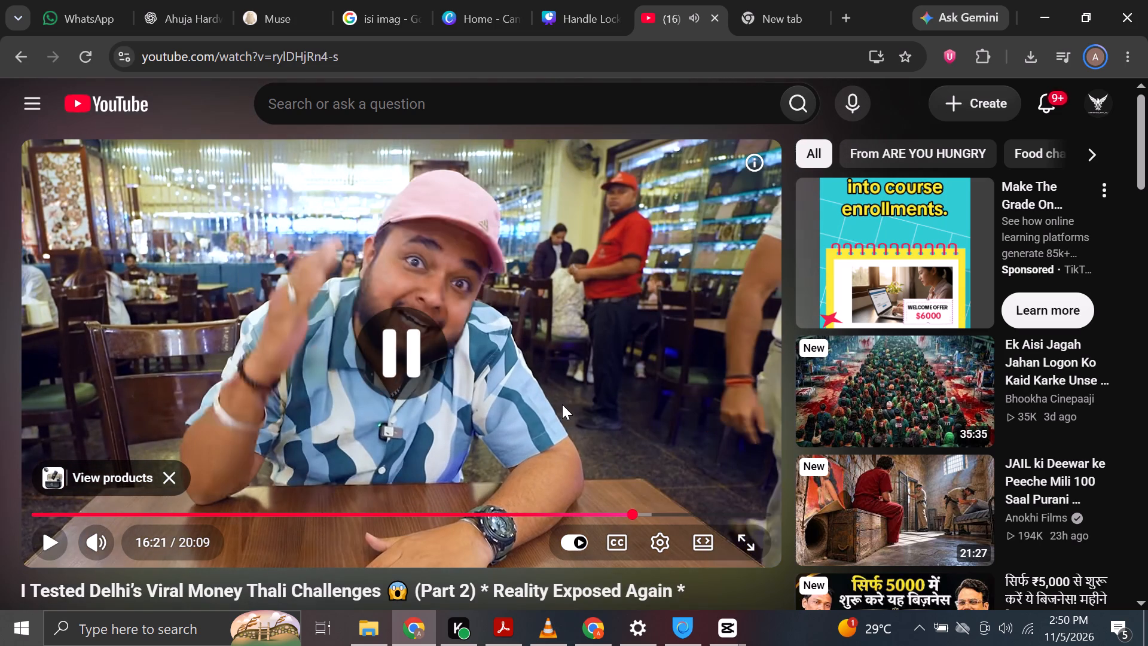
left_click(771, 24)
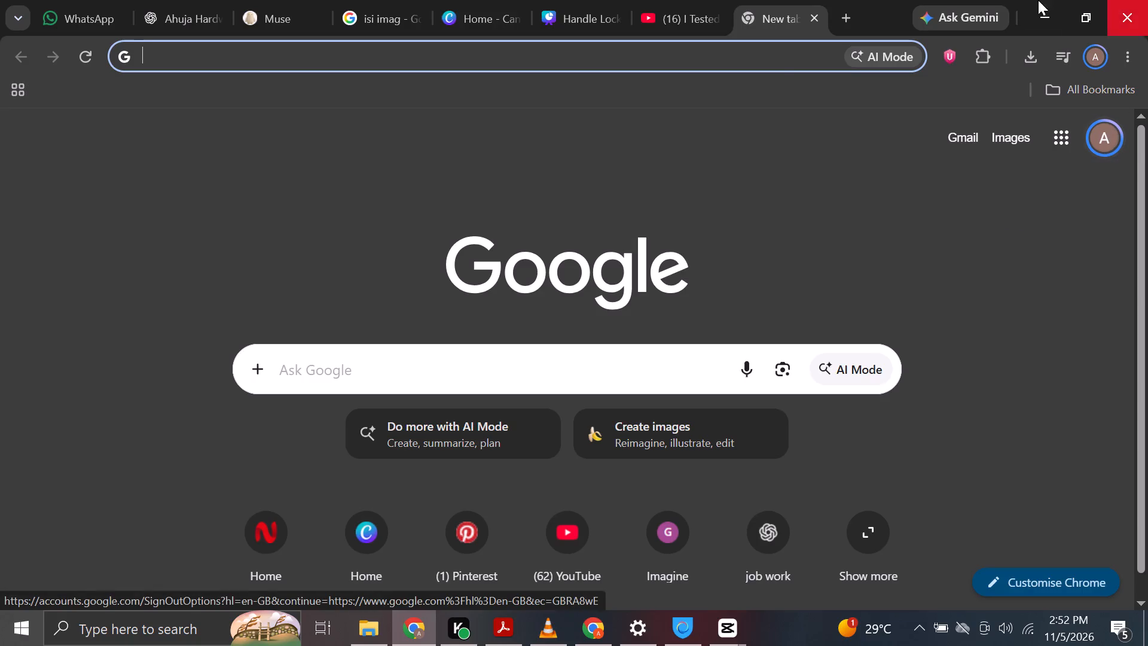
Switch to CapCut and play Timeline 02 from its beginning to review the opening clips.
left_click(743, 639)
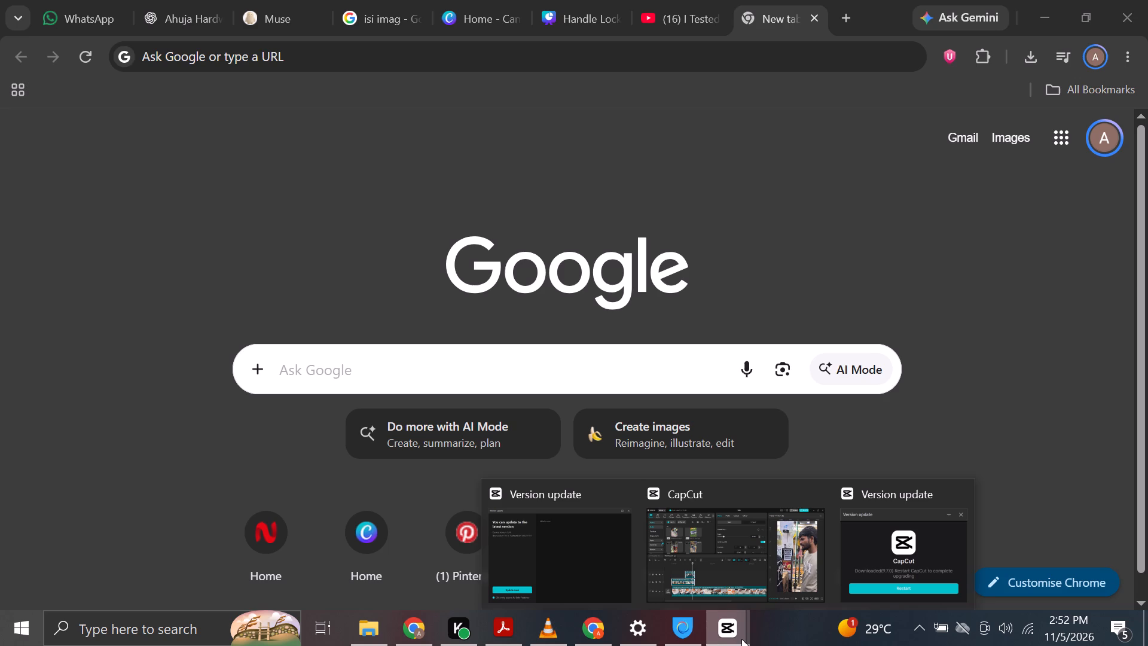
left_click(740, 639)
left_click(723, 563)
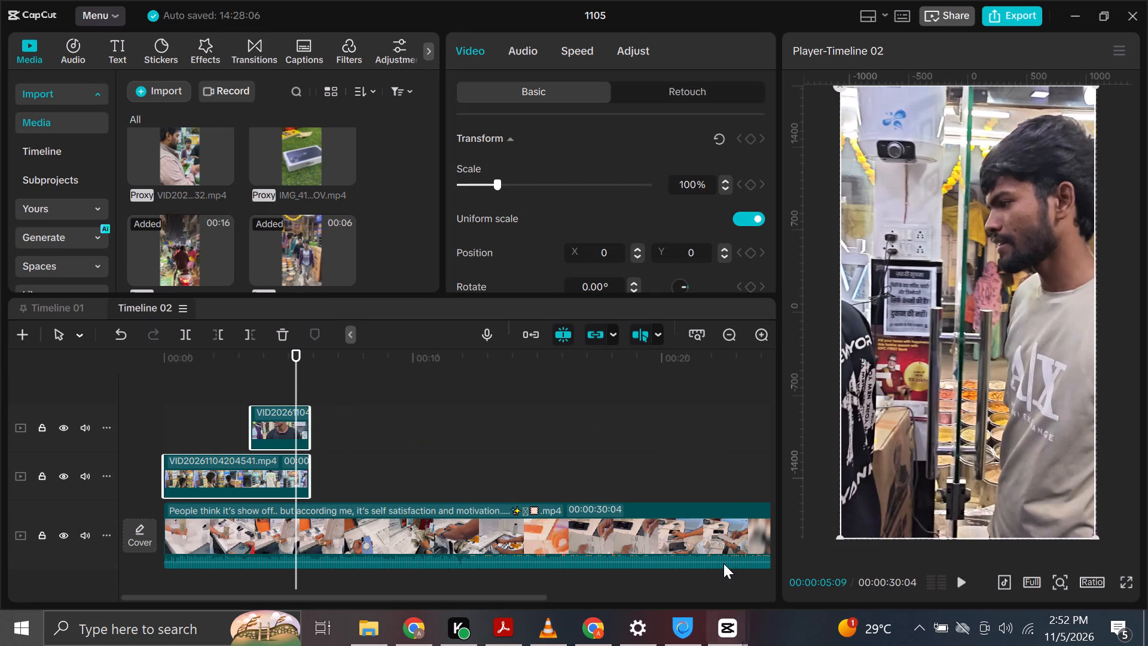
left_click_drag(255, 356, 0, 388)
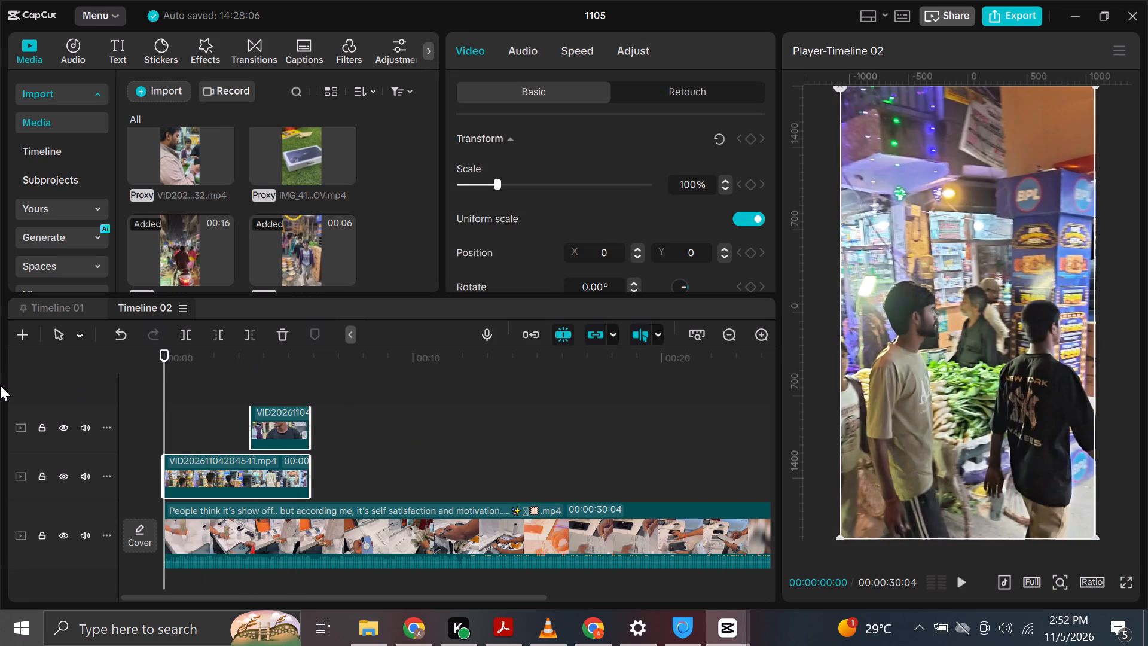
key("space")
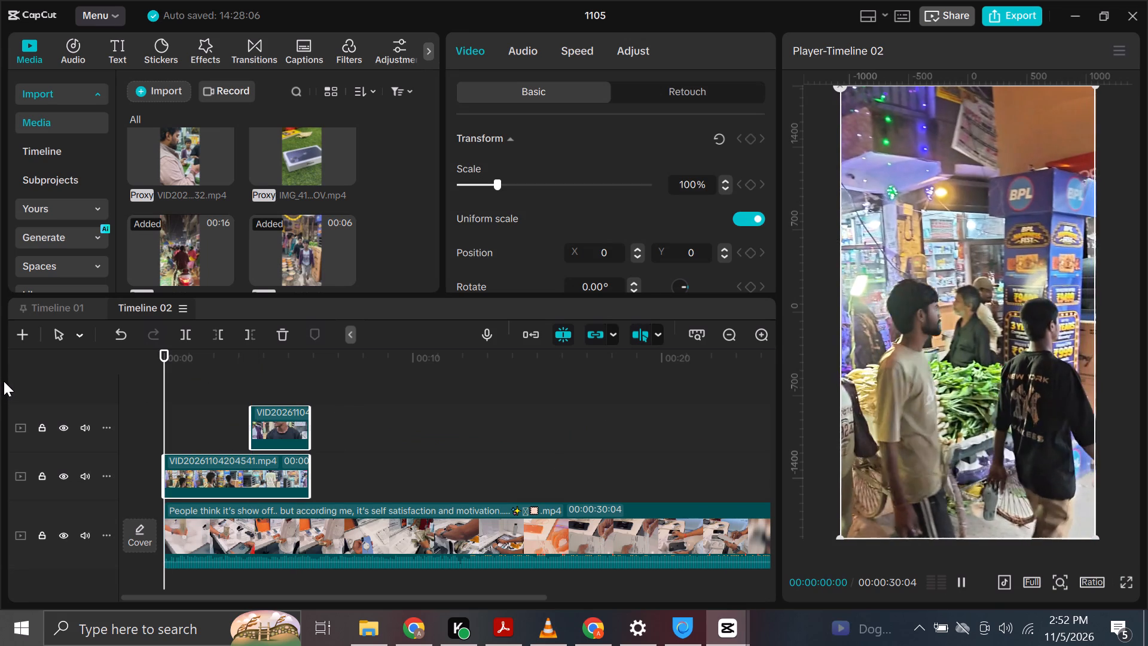
key("space")
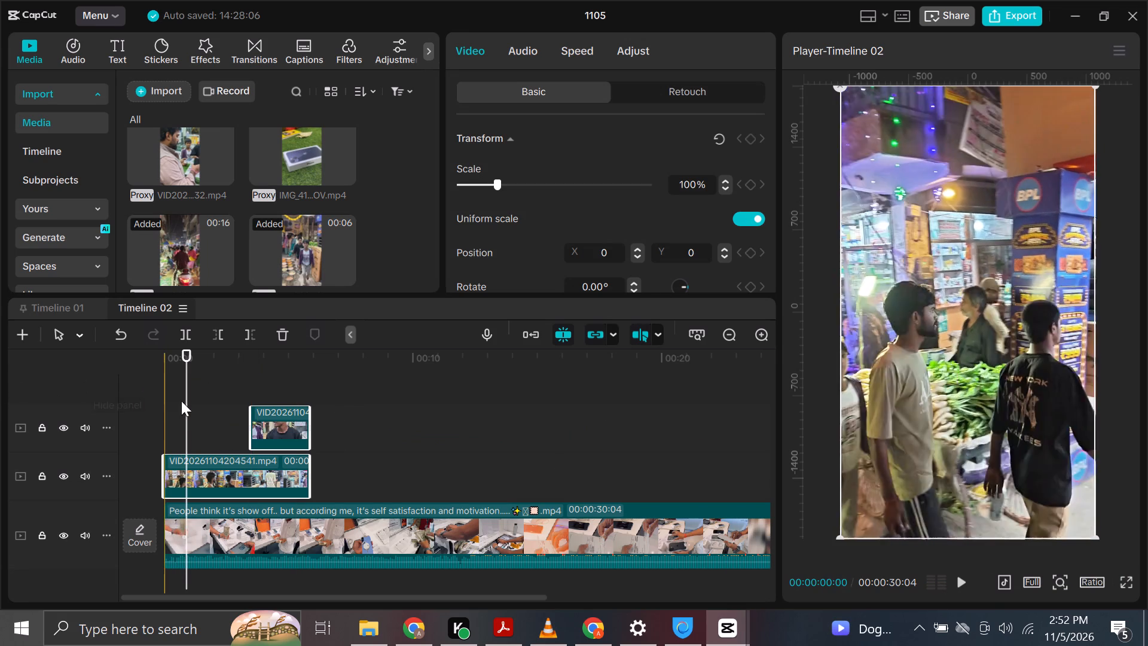
left_click(216, 377)
key("space")
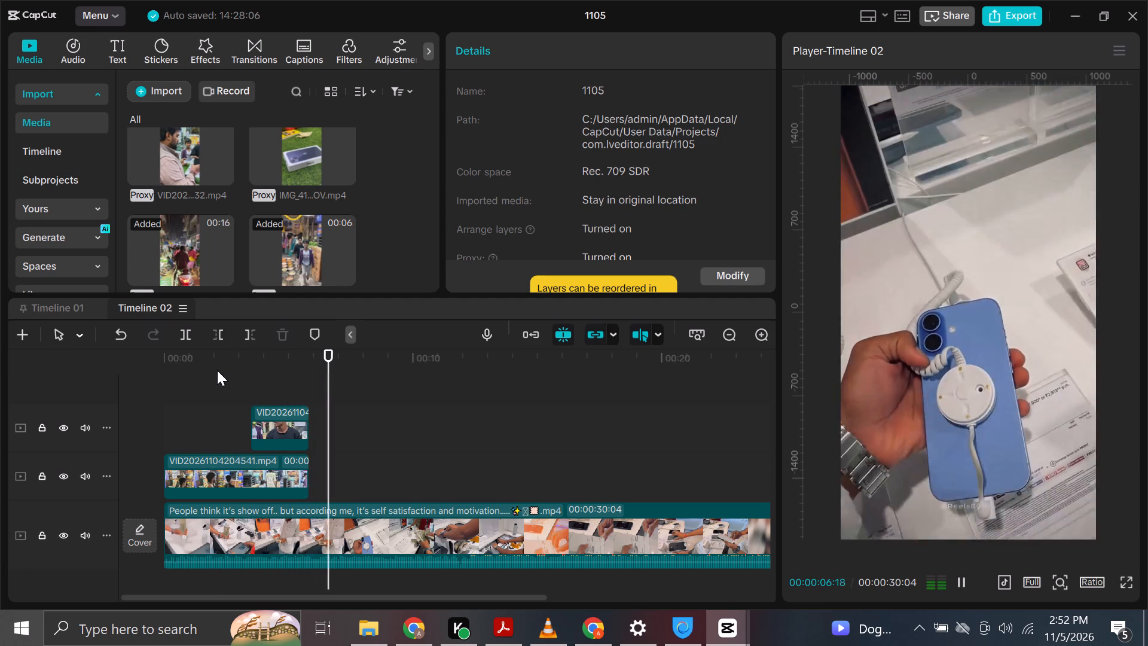
key("space")
Find VID20261104204947.mp4 in the imported media and place it on the overlay track directly after the VID20261104204541.mp4 clip.
scroll(254, 237, "down", 2)
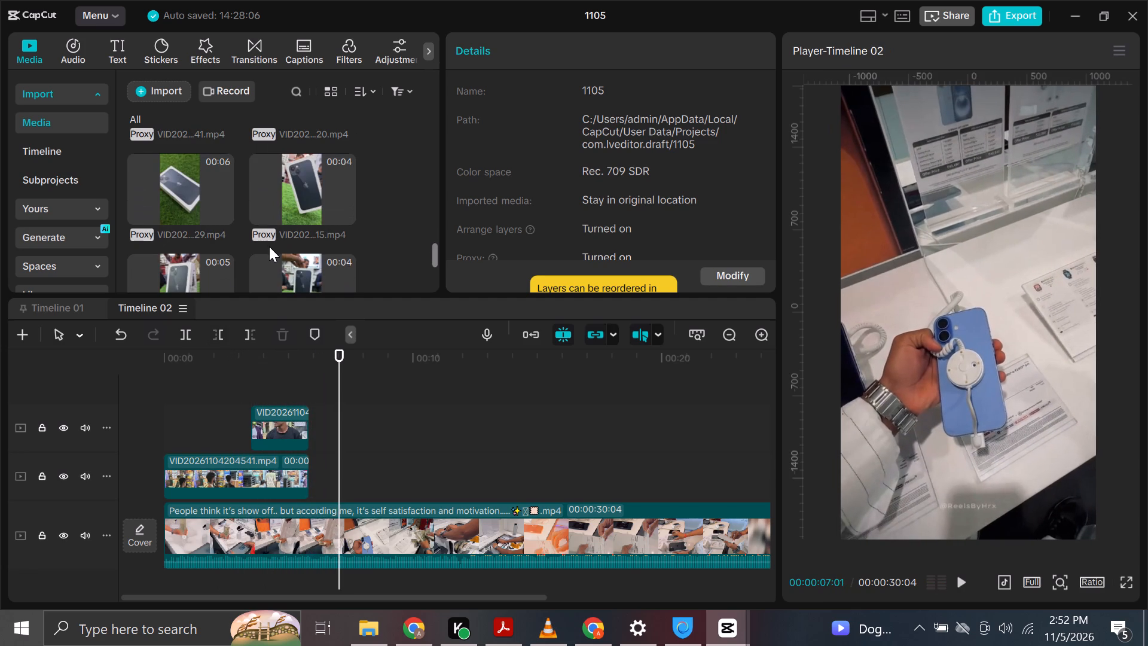
scroll(266, 251, "down", 2)
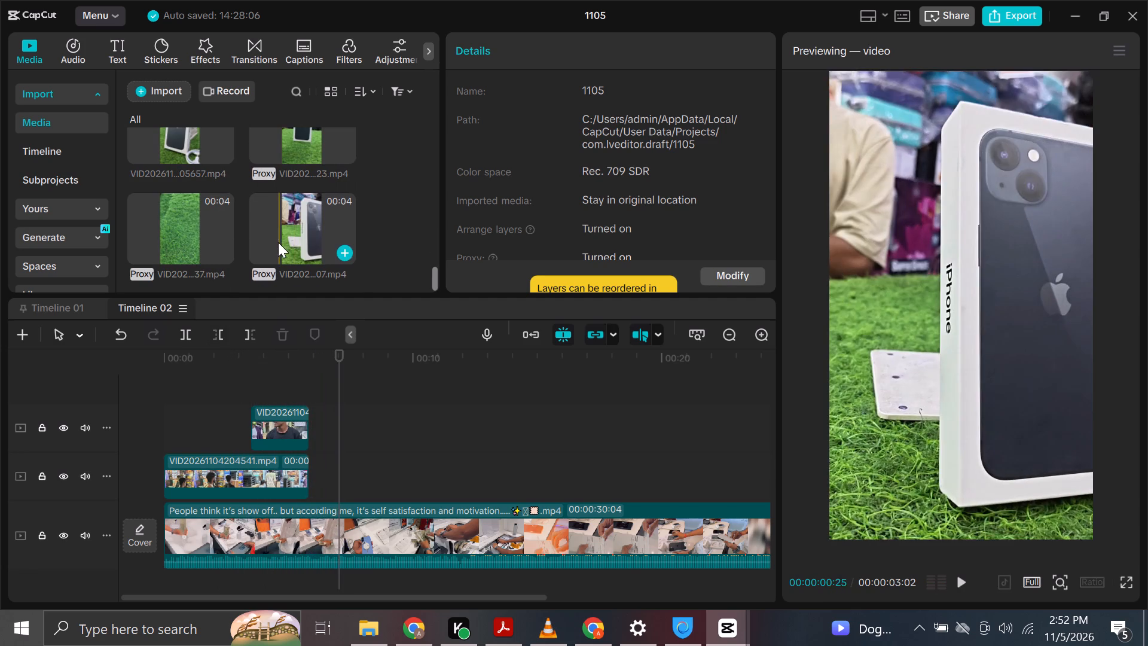
scroll(298, 231, "down", 2)
scroll(298, 217, "up", 3)
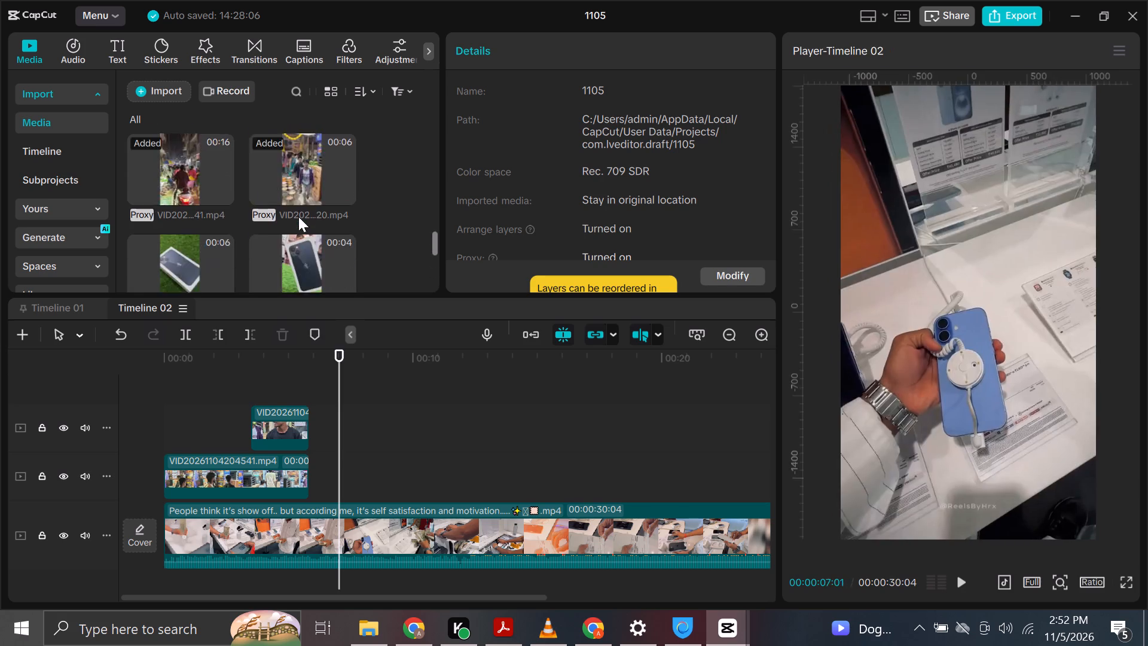
scroll(298, 217, "up", 1)
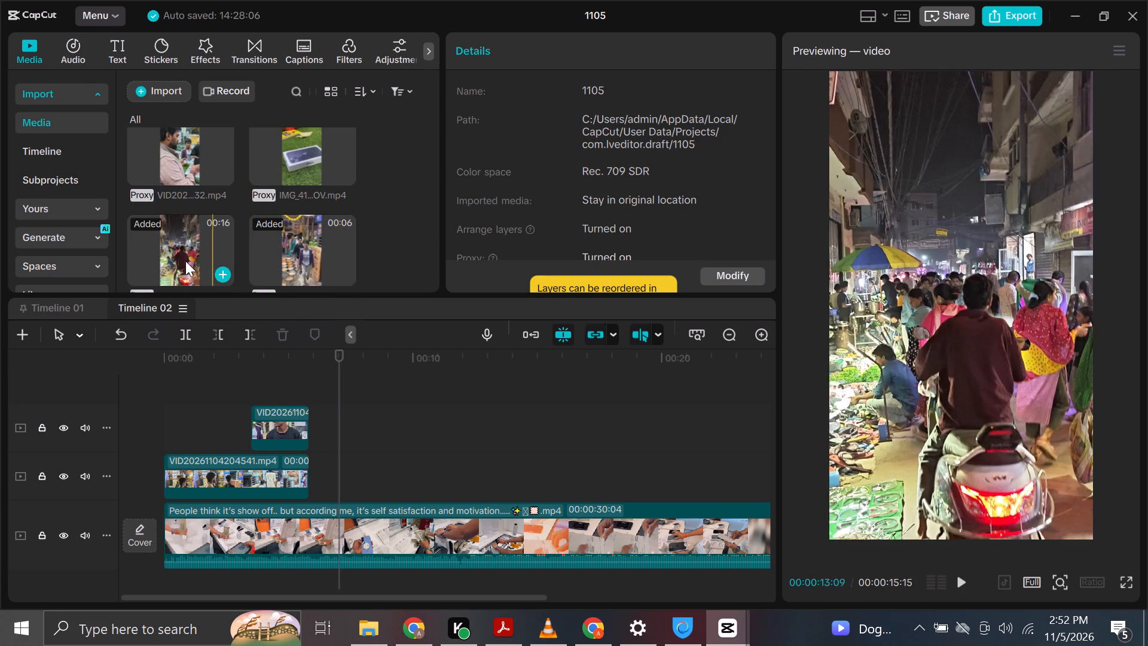
scroll(277, 243, "up", 2)
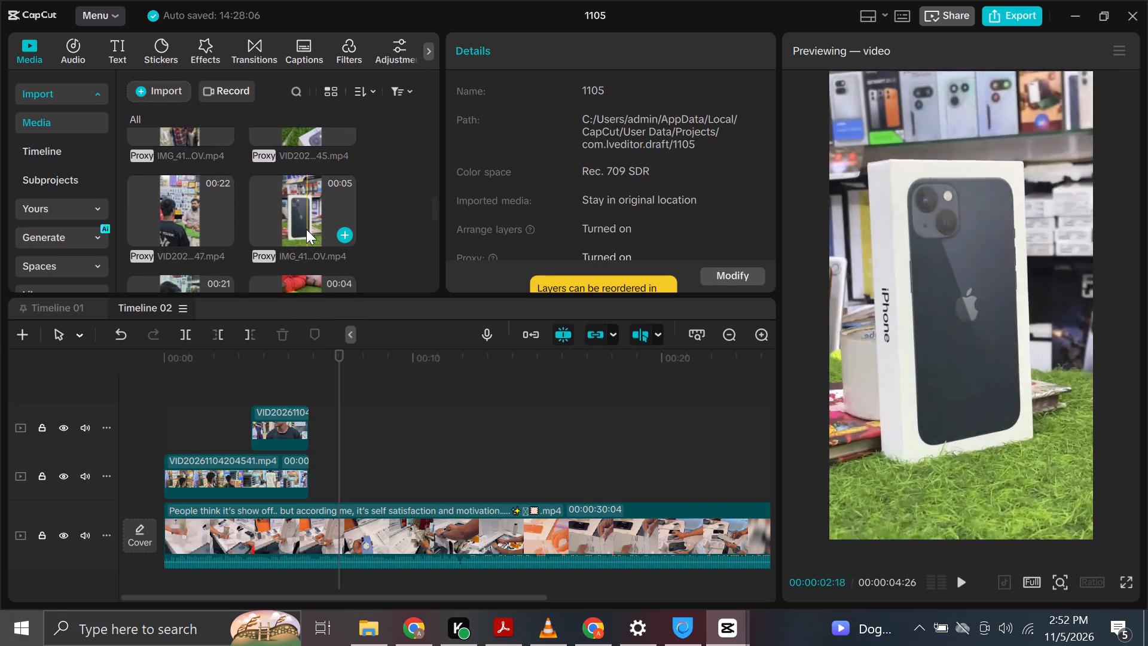
scroll(295, 227, "down", 1)
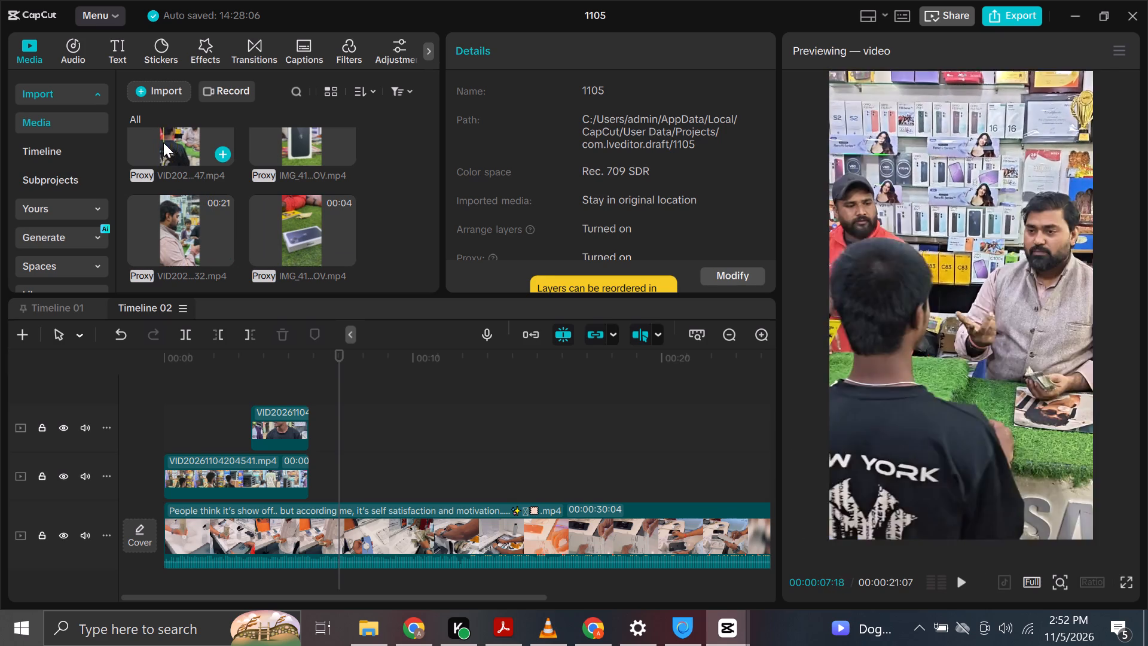
left_click_drag(163, 142, 312, 476)
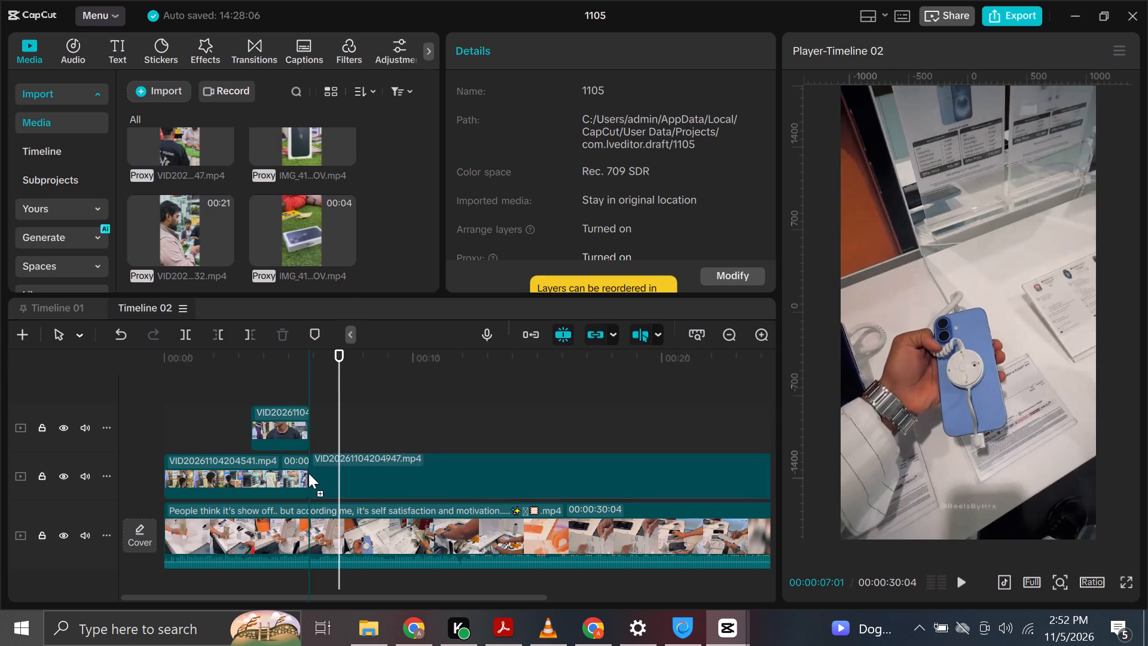
Replay the opening seconds of the VID20261104204947.mp4 clip to check its footage and sound.
left_click(326, 360)
key("space")
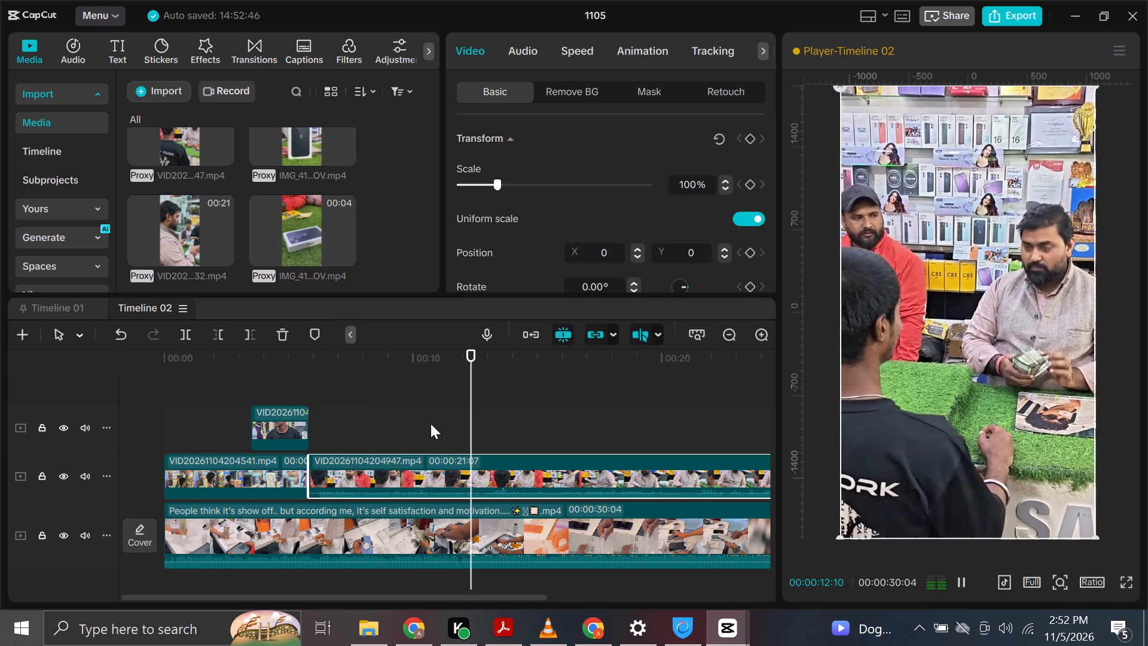
key("space")
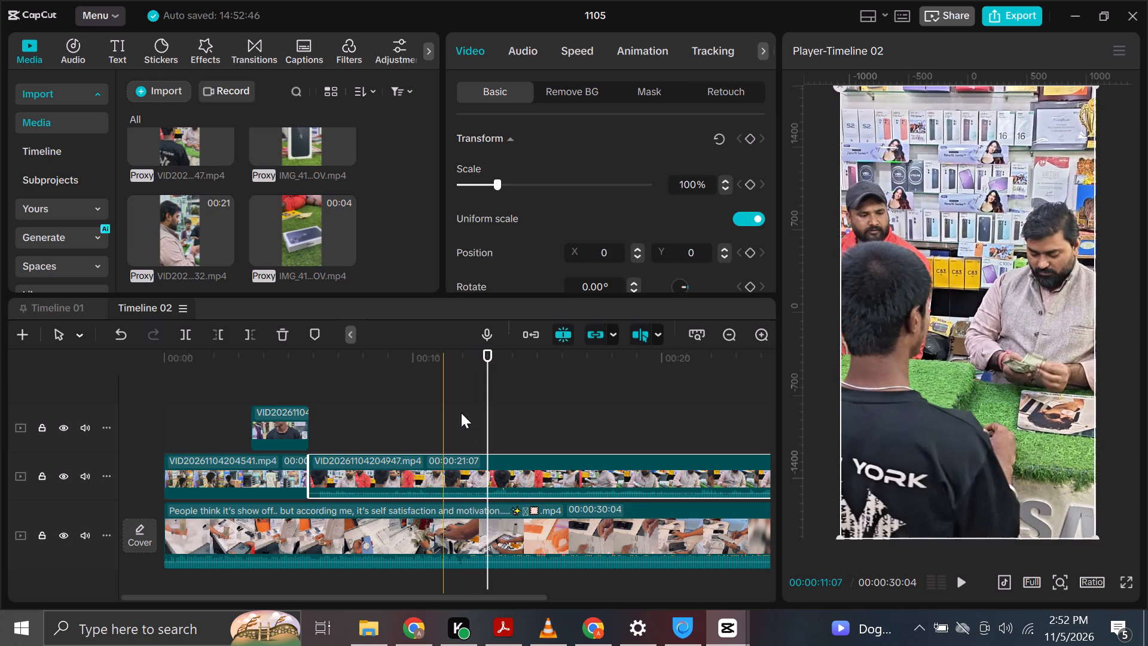
left_click(306, 351)
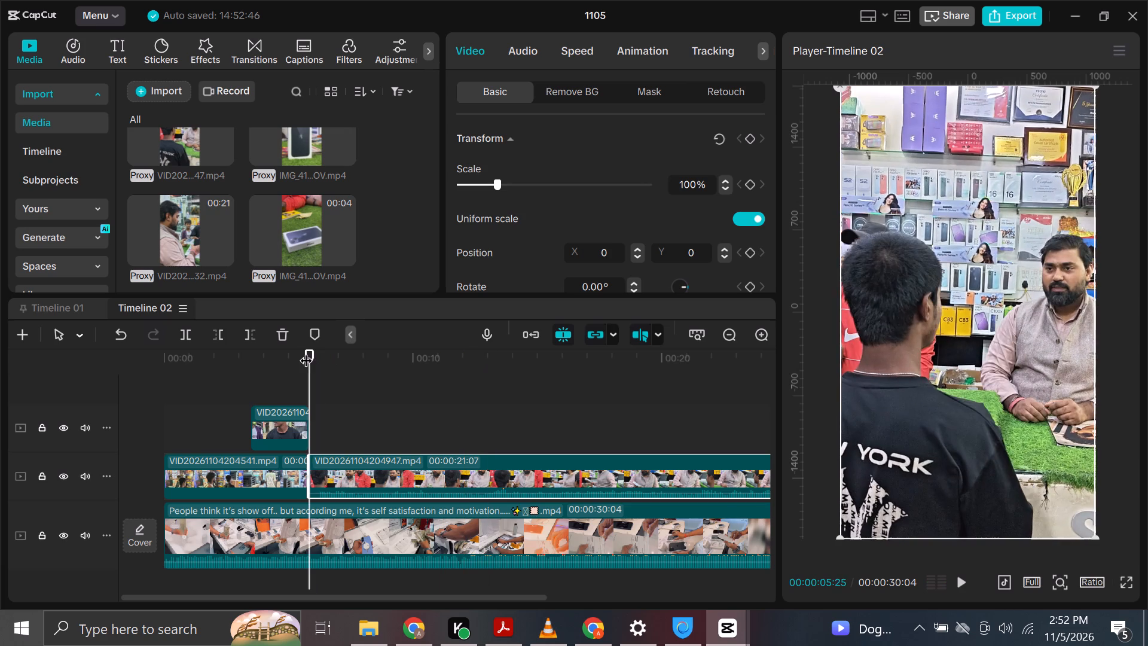
key("space")
key("space")
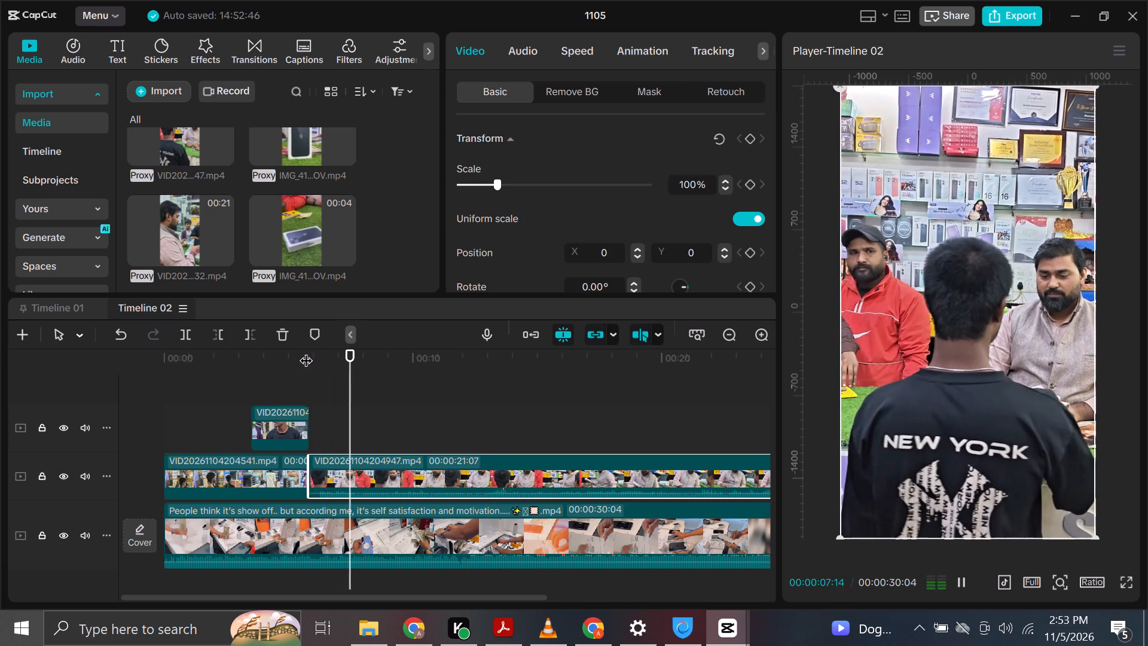
left_click(306, 351)
key("space")
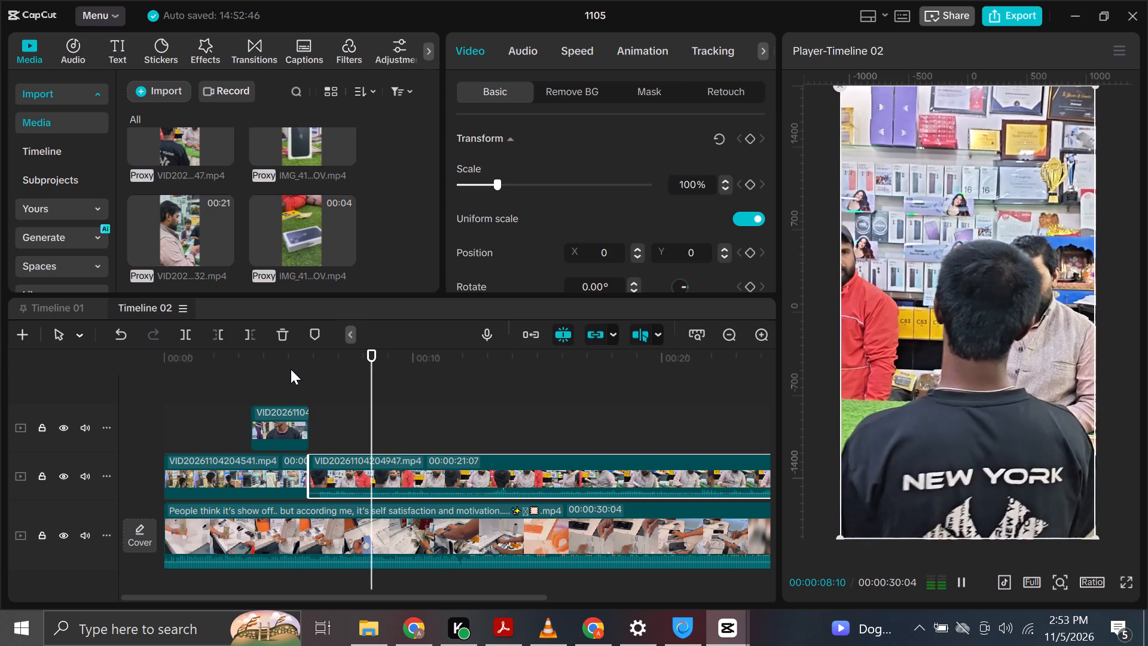
key("space")
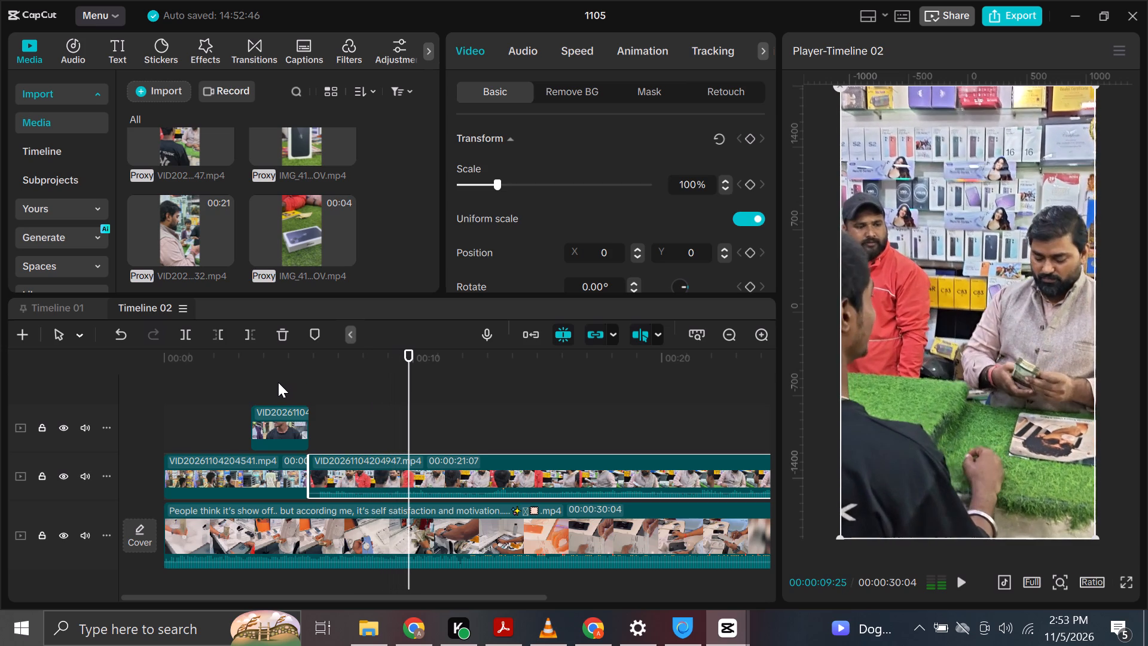
left_click(308, 370)
key("space")
key("space")
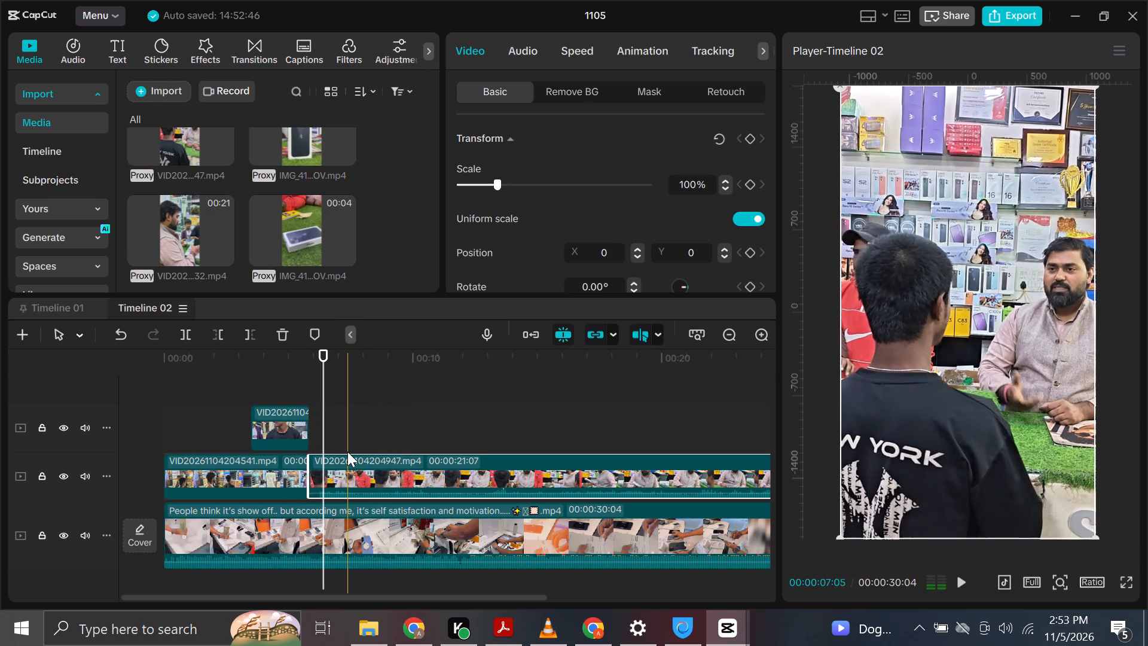
Separate the audio from the VID20261104204947.mp4 clip and delete the extracted audio track.
left_click(347, 452)
key("ctrl+shift+s")
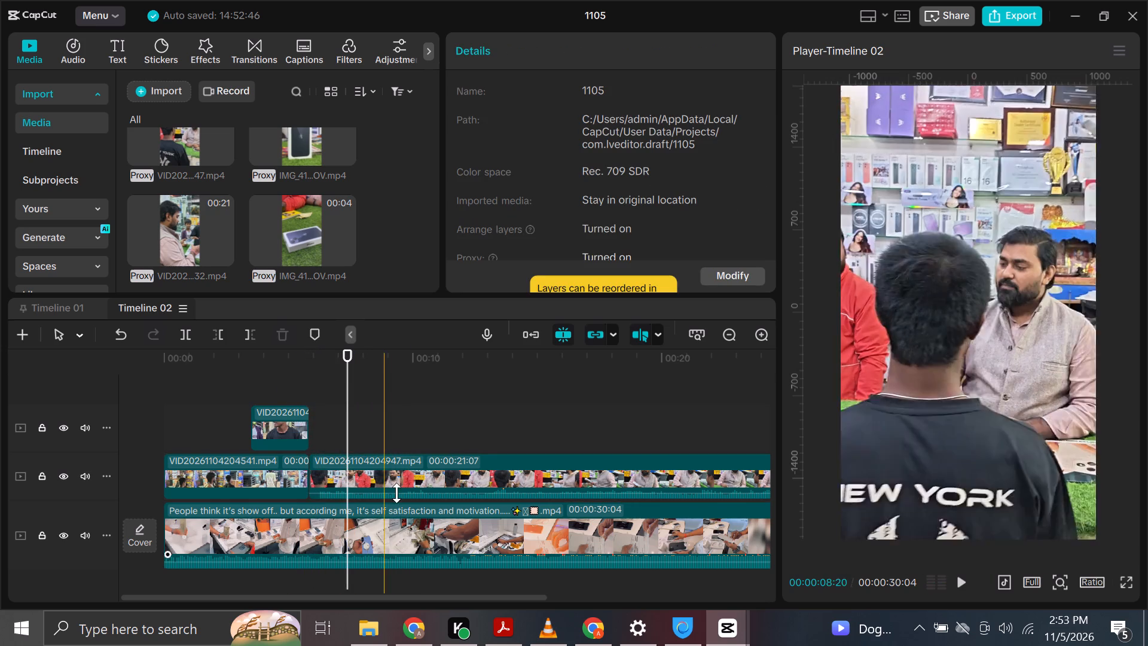
left_click(395, 493)
key("ctrl+shift+s")
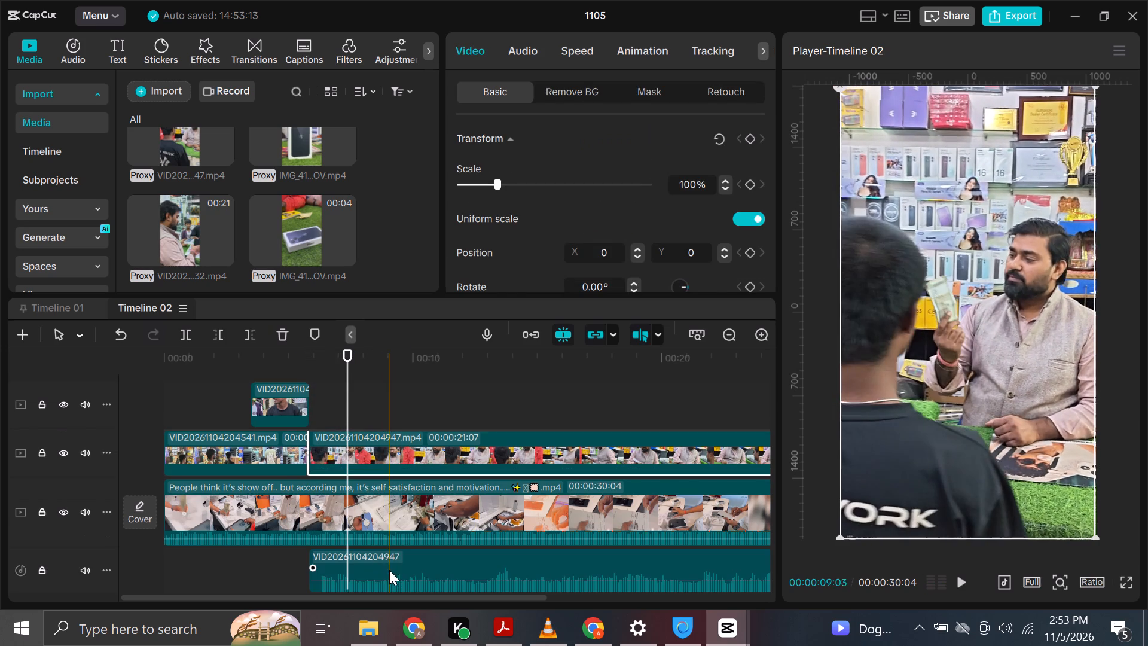
left_click(389, 570)
key("BackSpace")
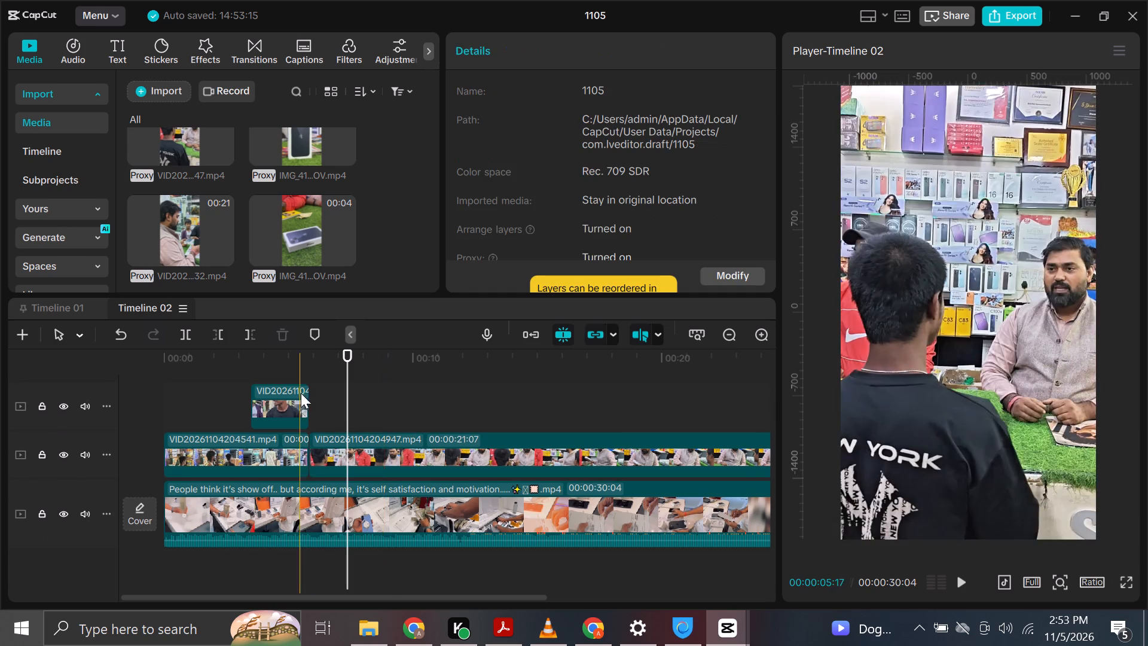
Play through the VID20261104204947.mp4 clip to find the cut point and split it at about 00:00:12:09, where the seller handles the cash.
left_click(307, 353)
key("space")
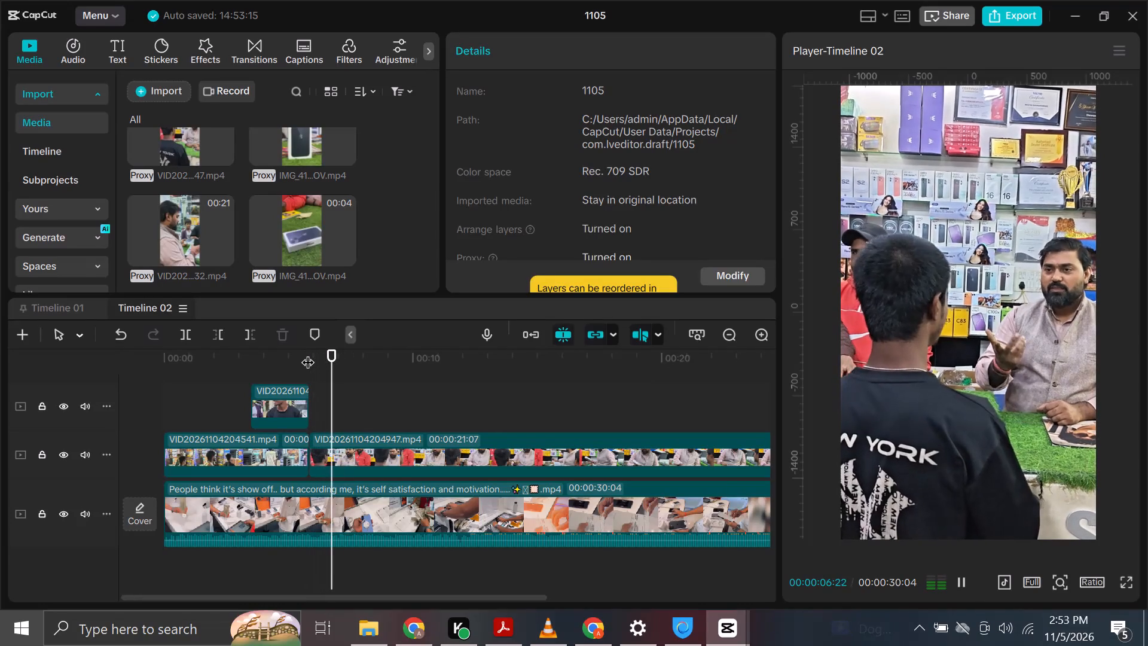
key("space")
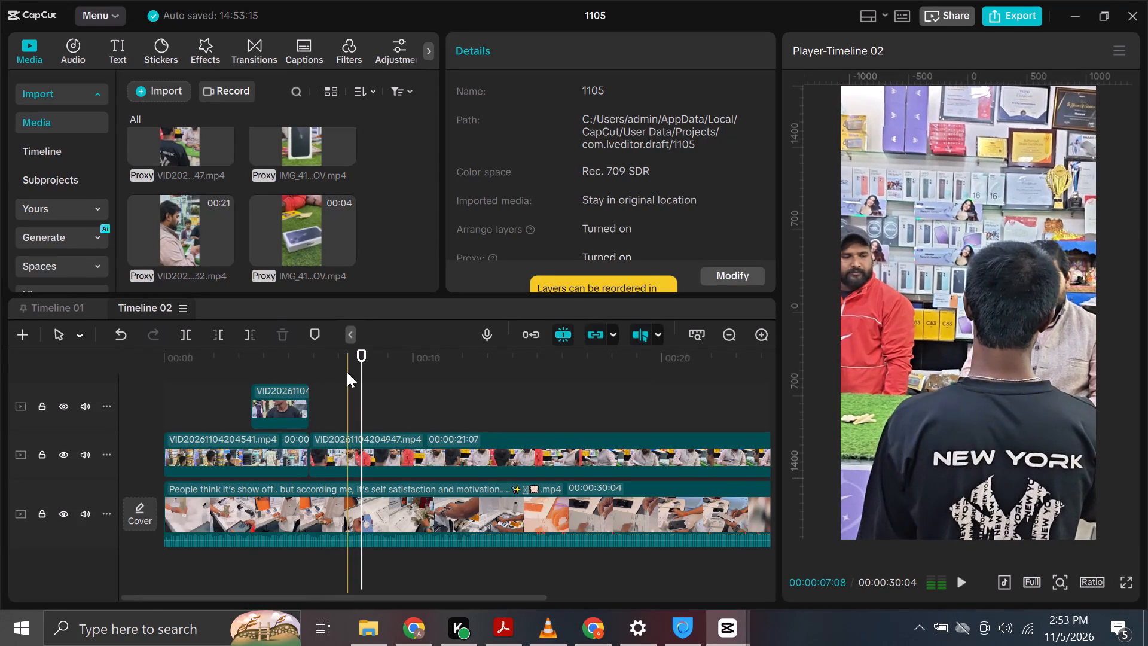
left_click(472, 362)
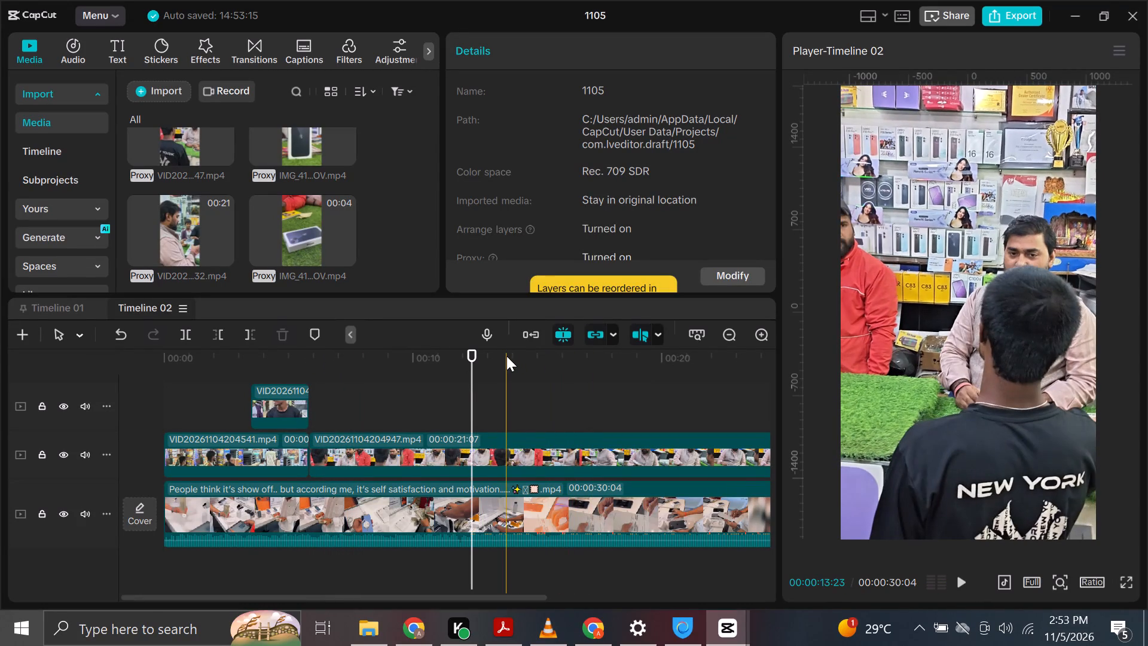
left_click(470, 356)
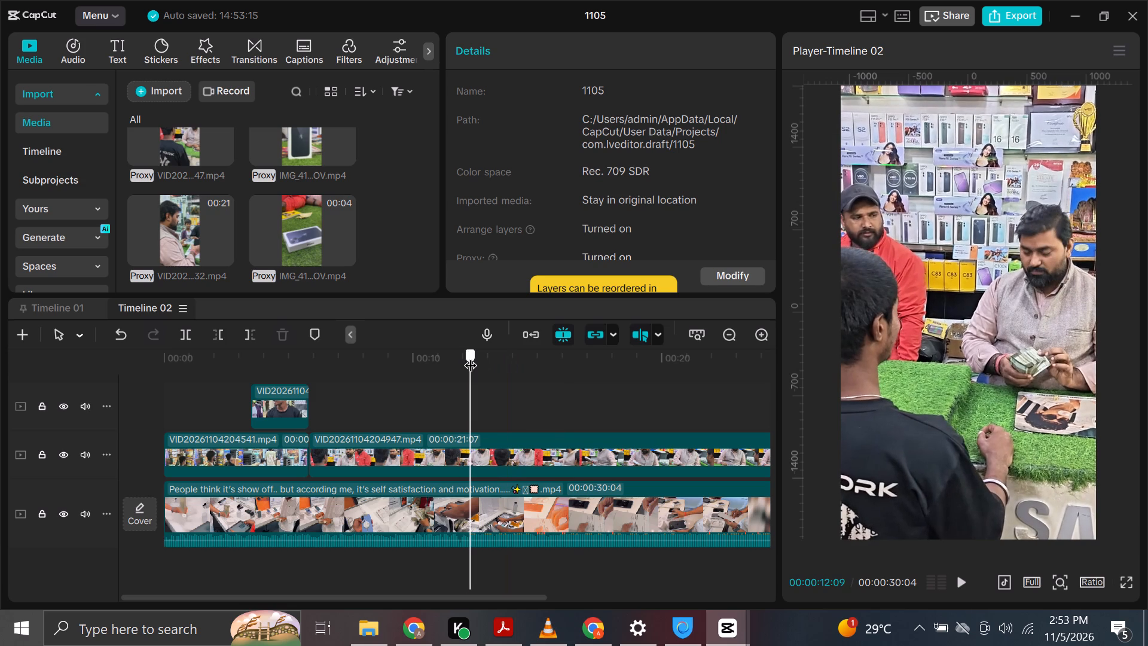
key("space")
key("space")
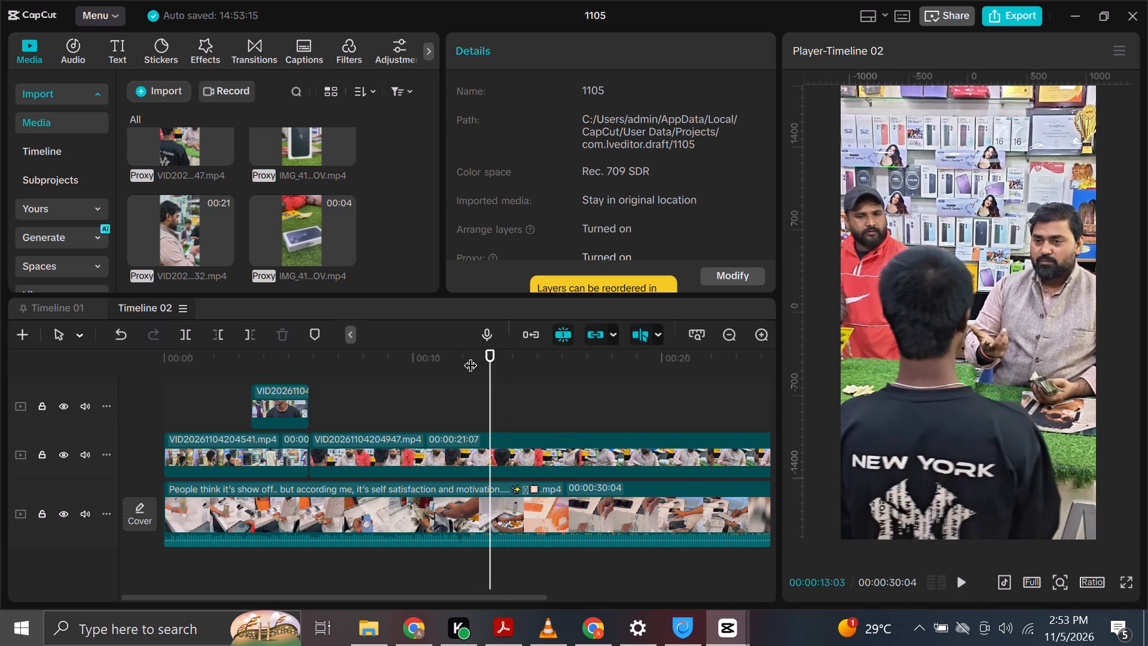
key("space")
key("space")
left_click(470, 356)
key("space")
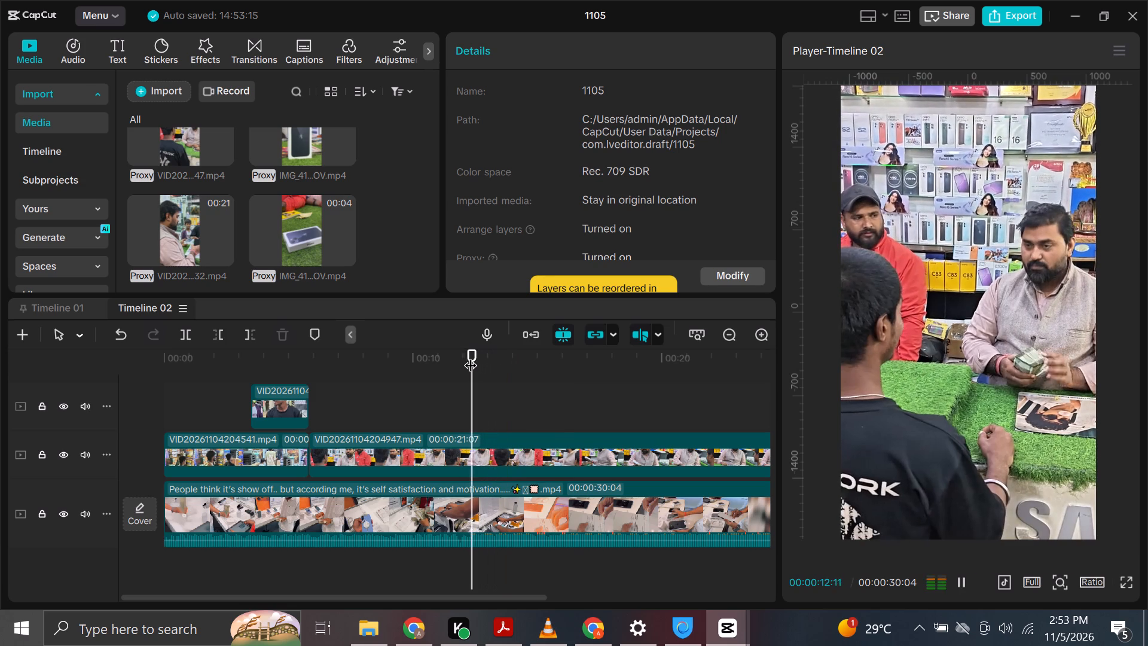
key("space")
left_click(470, 356)
scroll(473, 391, "down", 1, "ctrl")
scroll(473, 391, "up", 3, "ctrl")
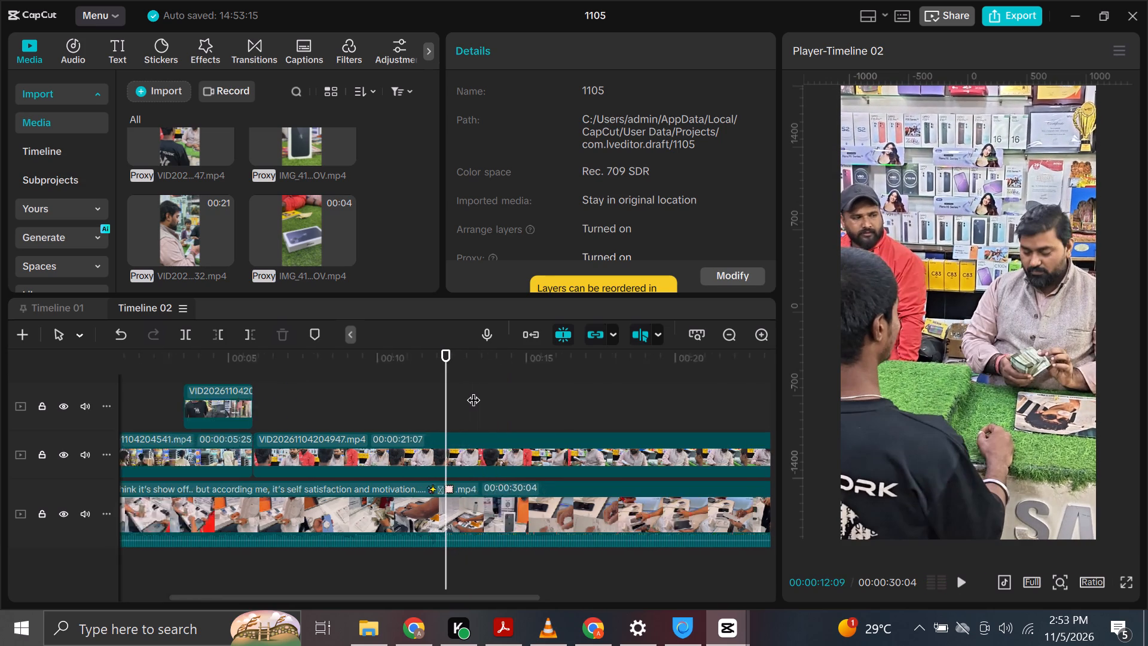
scroll(473, 391, "up", 2, "ctrl")
scroll(473, 391, "down", 1, "ctrl")
scroll(473, 391, "up", 2, "ctrl")
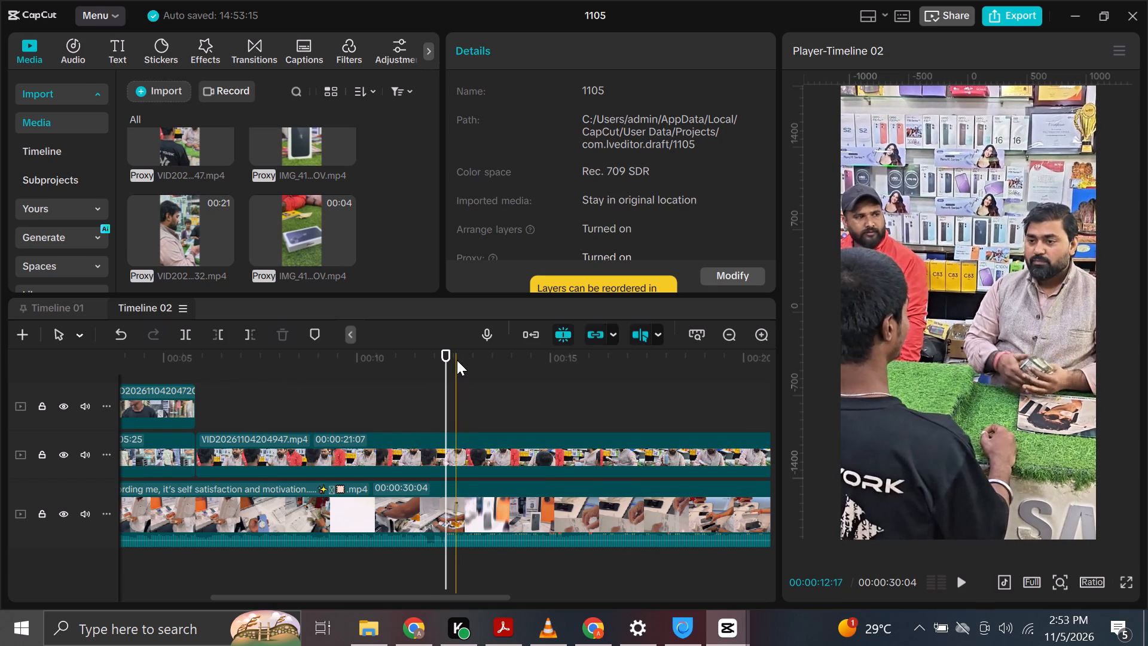
left_click(438, 439)
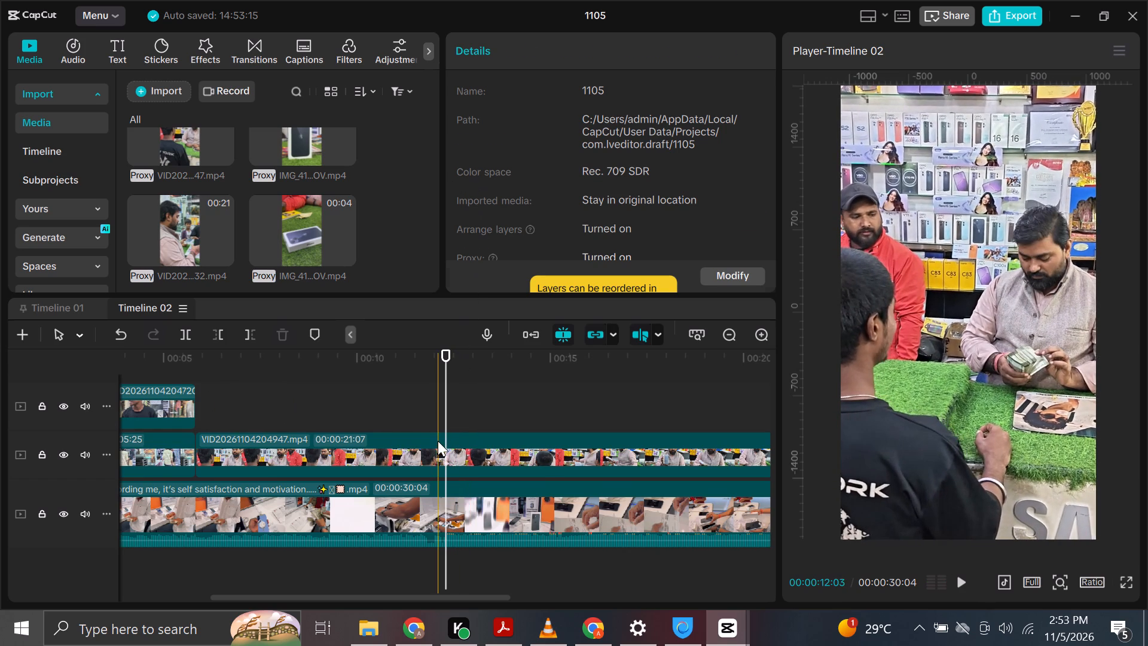
key("ctrl+b")
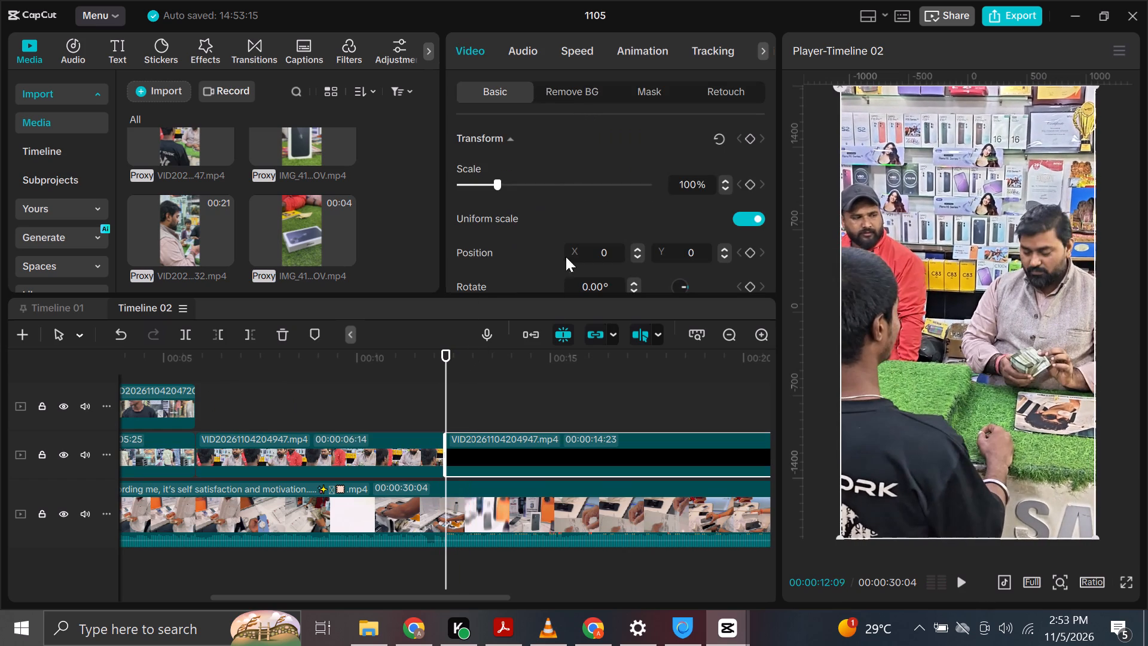
Play across the new cut in VID20261104204947.mp4 to check the footage at the start of the second segment.
left_click(434, 355)
key("space")
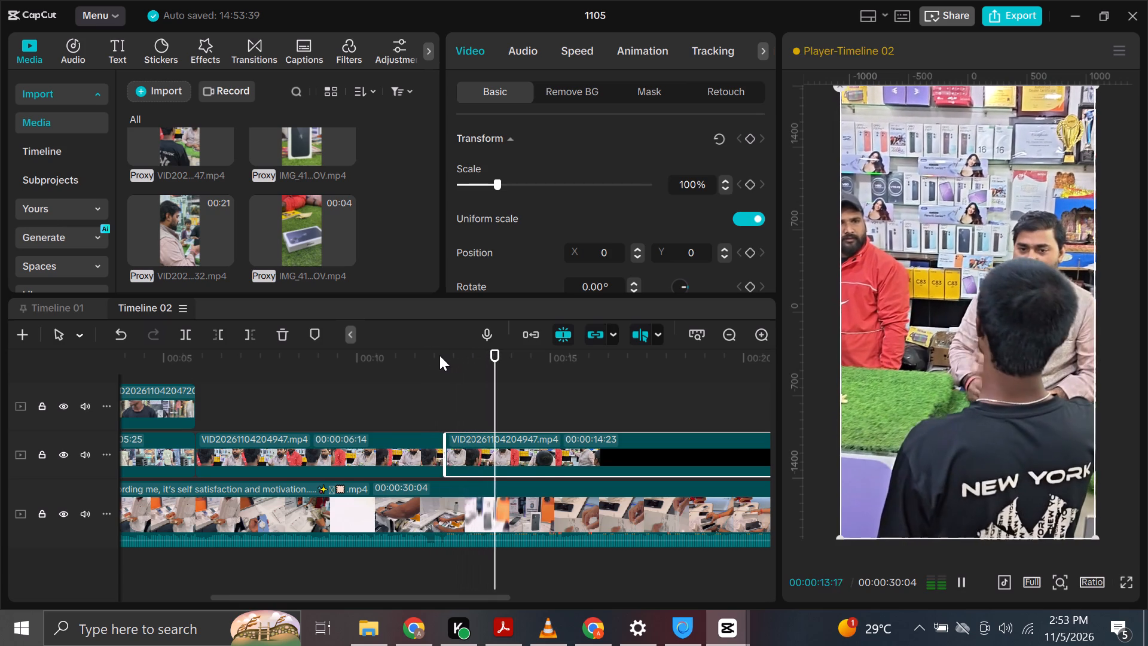
key("space")
key("space")
key("space")
key("space")
key("space")
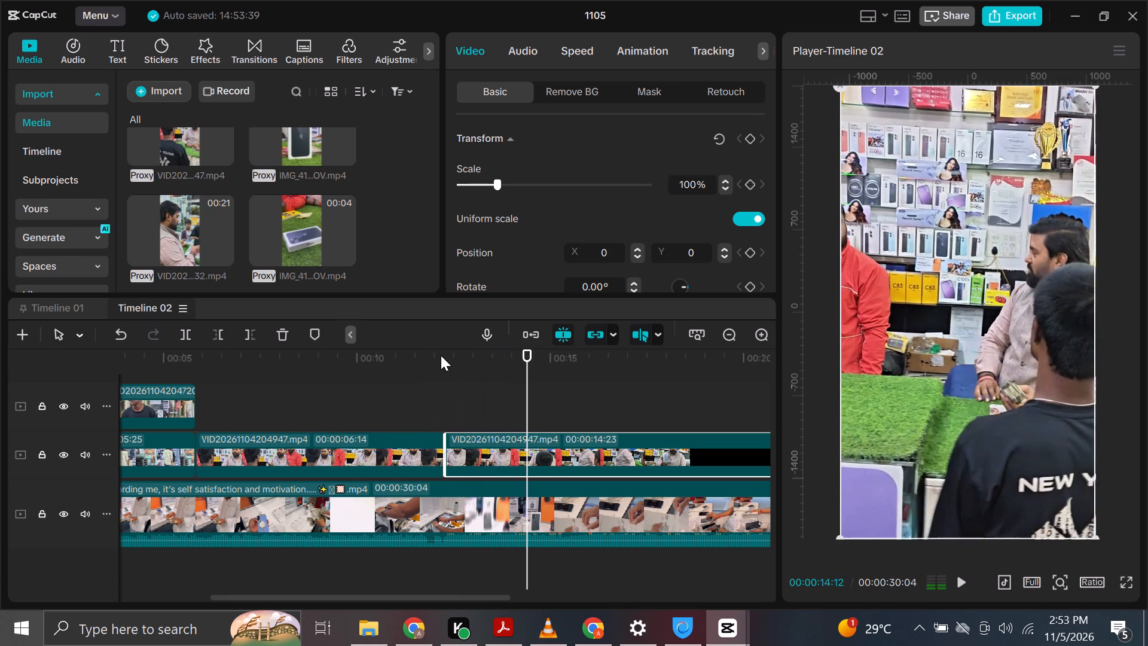
key("space")
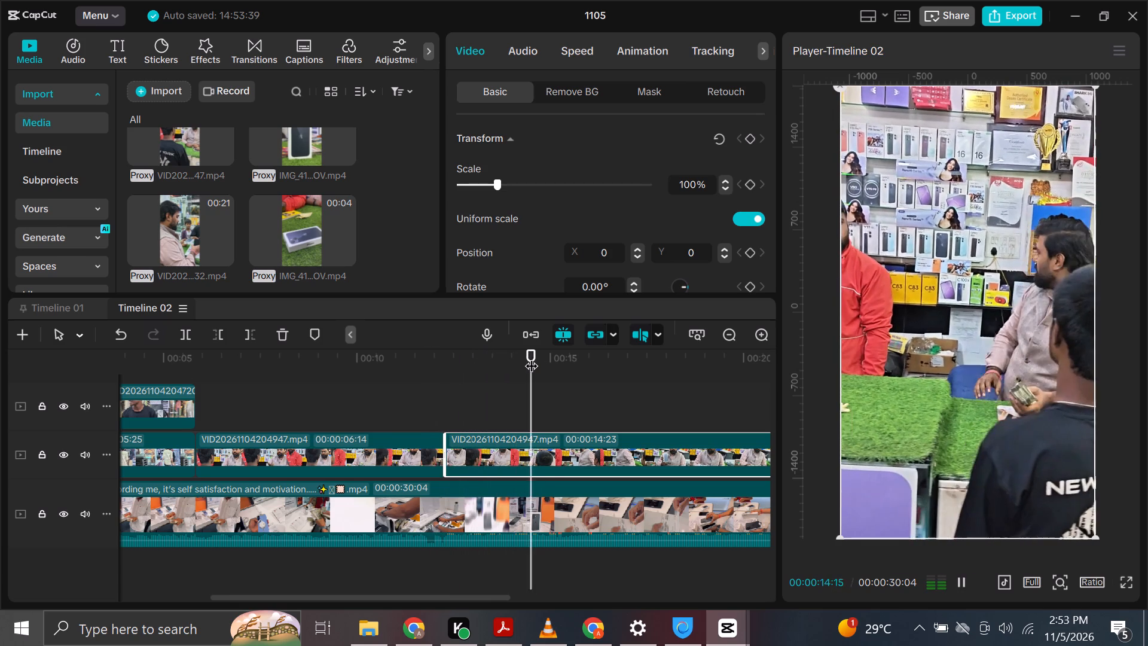
key("space")
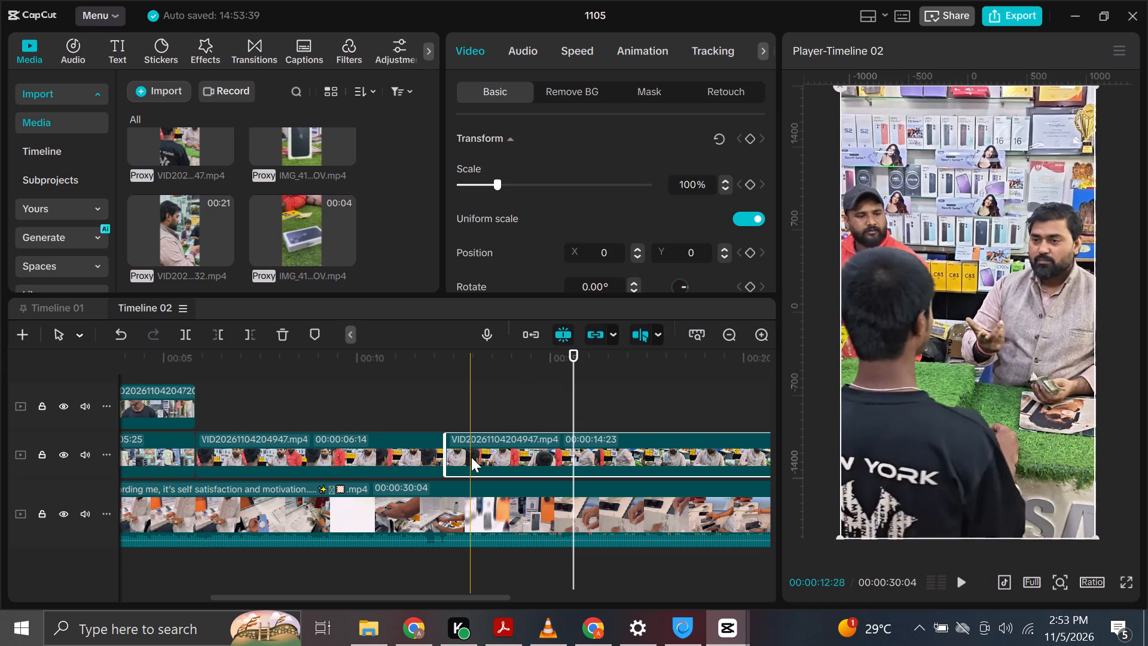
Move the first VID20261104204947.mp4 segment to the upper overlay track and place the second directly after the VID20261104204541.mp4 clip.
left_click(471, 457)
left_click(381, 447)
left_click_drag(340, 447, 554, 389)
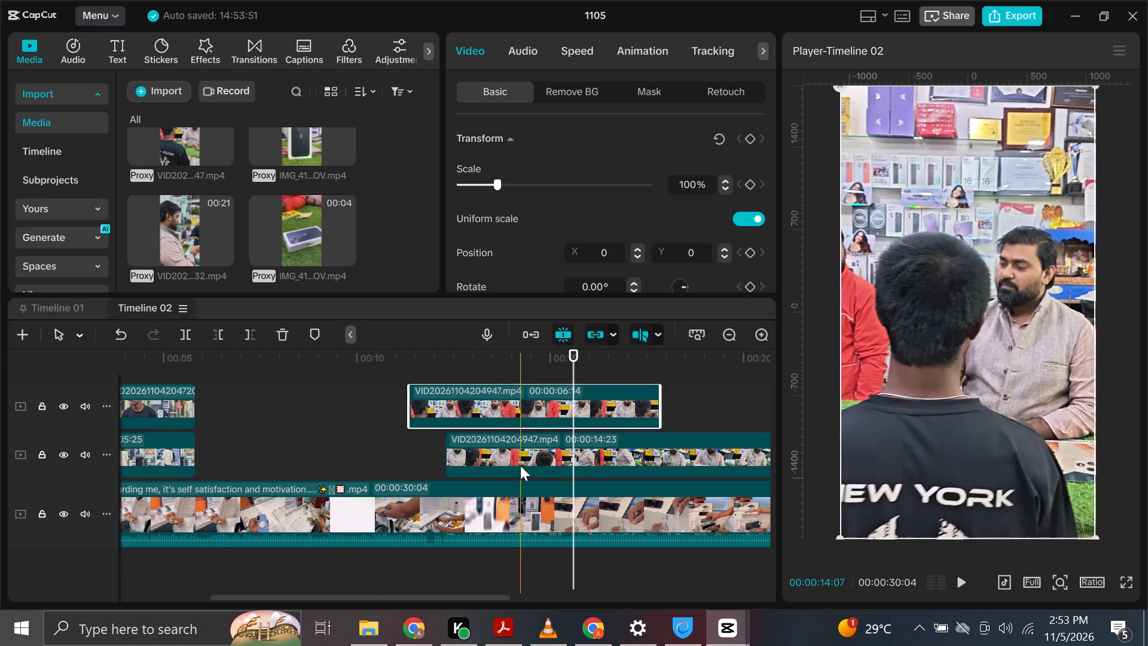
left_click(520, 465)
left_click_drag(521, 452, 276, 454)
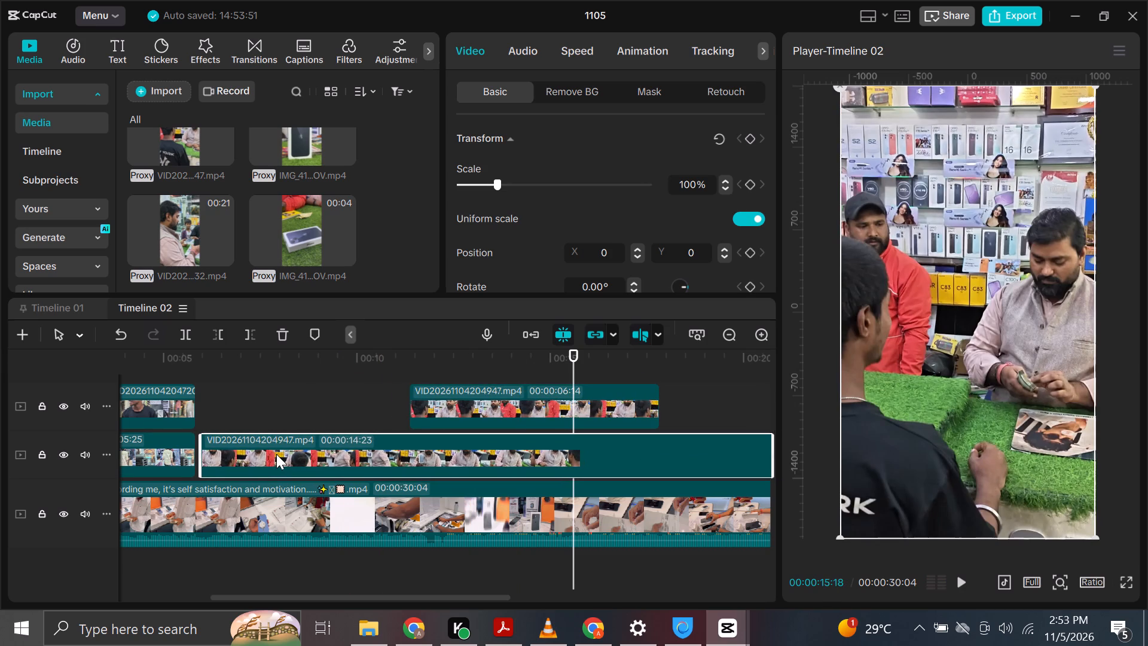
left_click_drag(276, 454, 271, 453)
Play the rearranged timeline to check the second VID20261104204947.mp4 segment in its moved position.
left_click_drag(205, 360, 113, 370)
key("space")
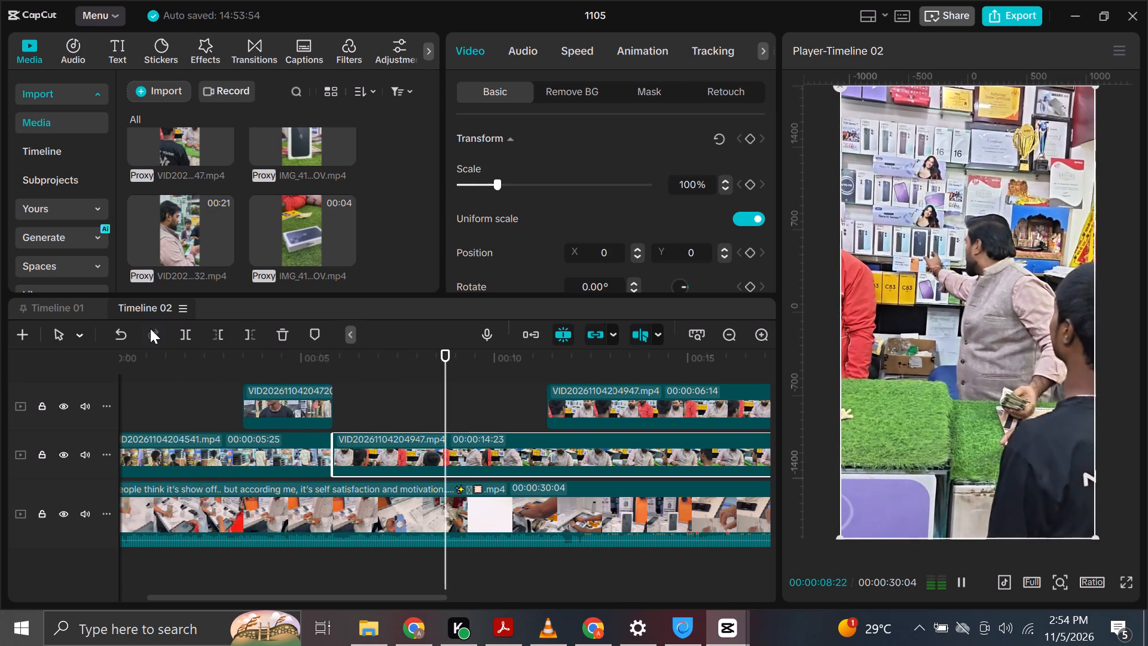
key("space")
key("space")
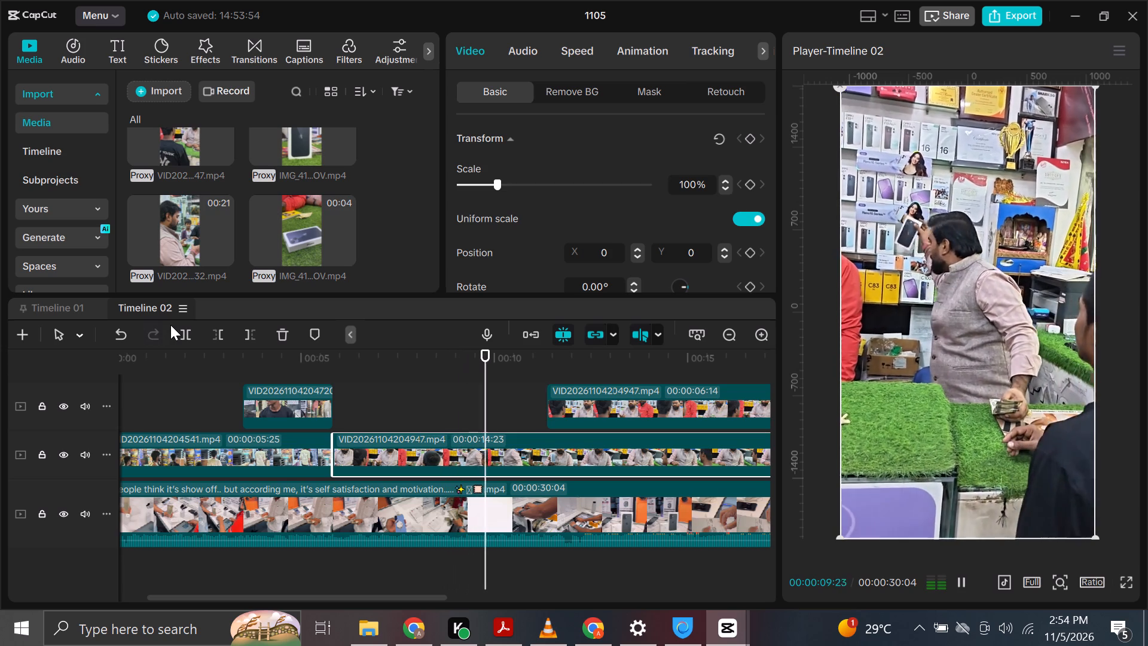
key("space")
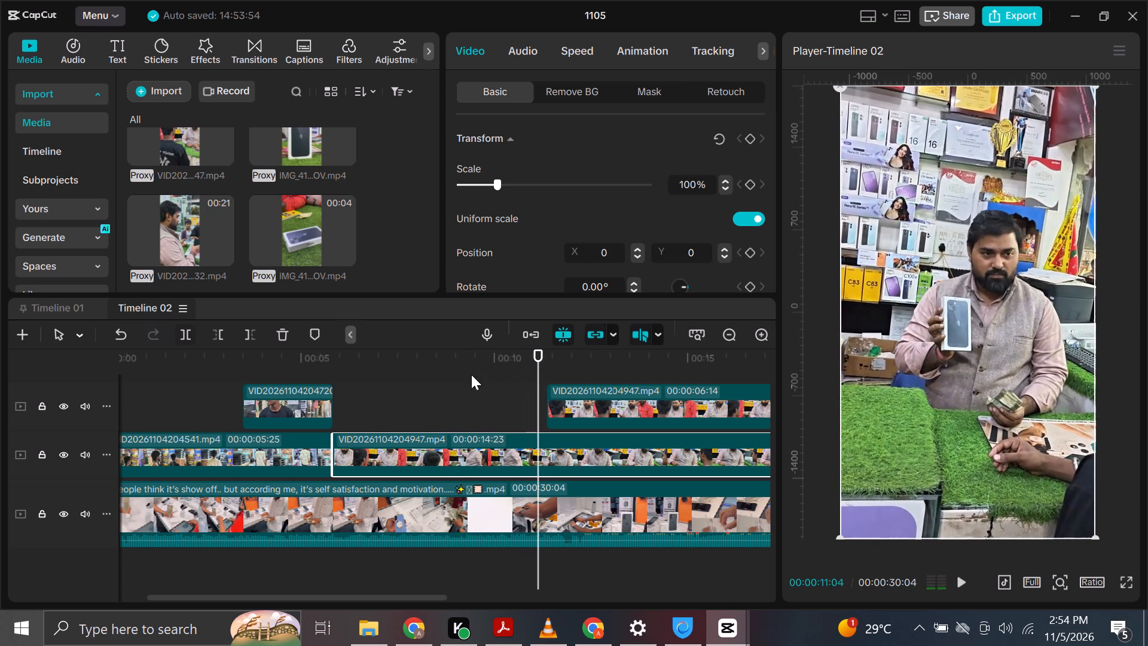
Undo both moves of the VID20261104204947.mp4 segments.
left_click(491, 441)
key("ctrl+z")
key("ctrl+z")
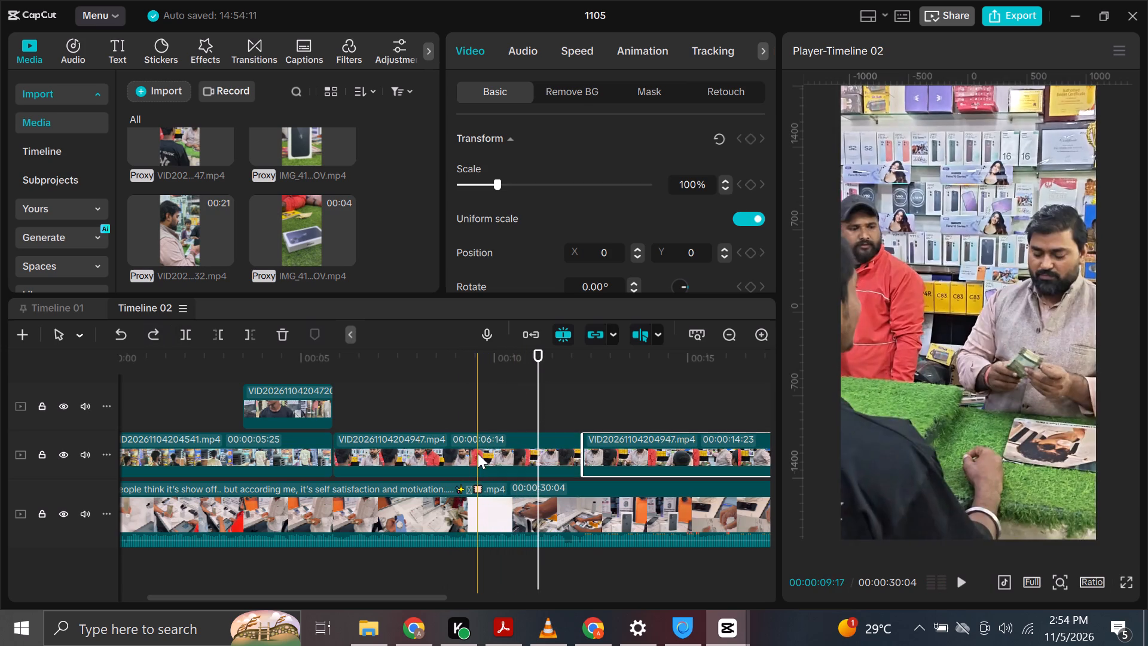
Find the trim point early in the first VID20261104204947.mp4 segment, split it at about 00:00:06:08 and delete the short opening piece.
left_click(337, 375)
key("space")
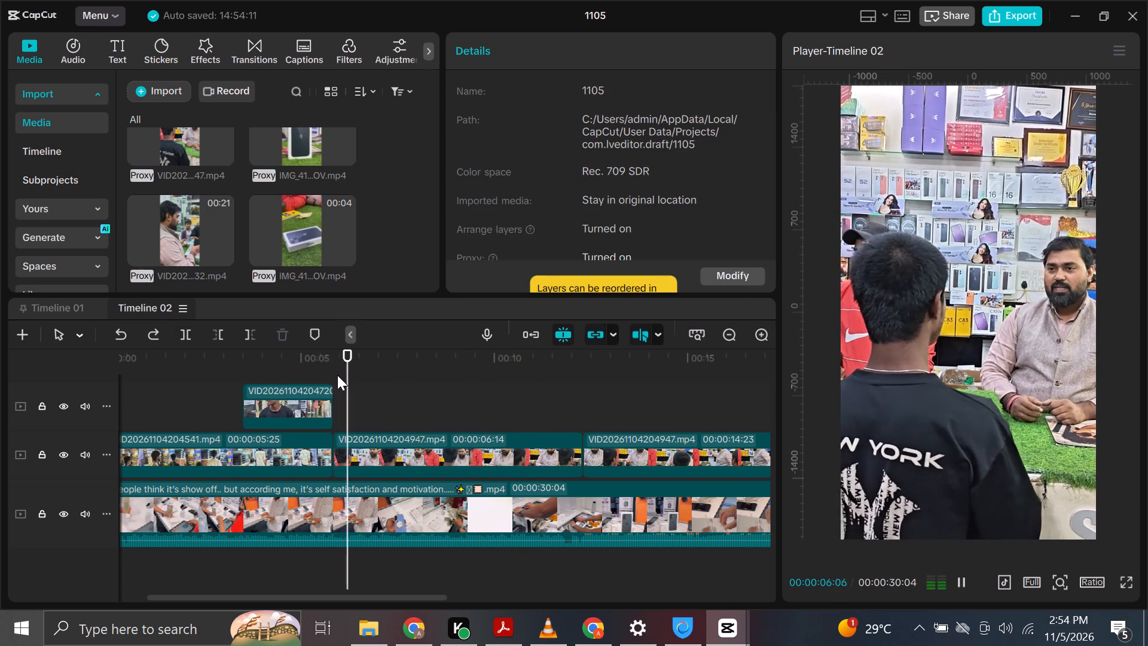
key("space")
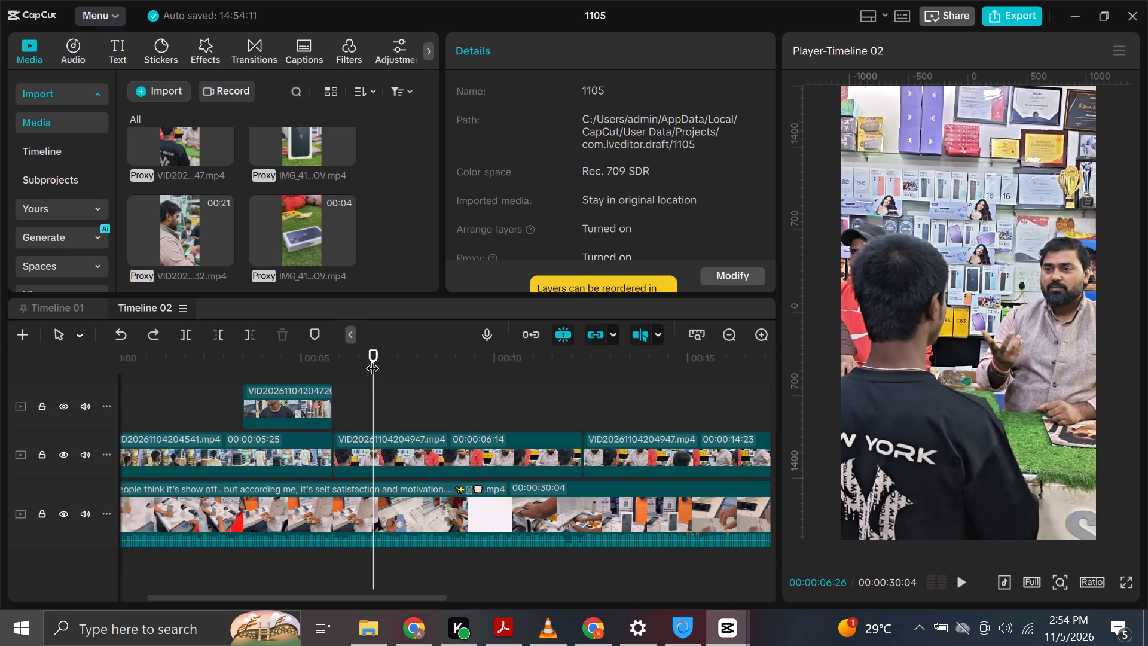
left_click(371, 359)
key("space")
key("space")
left_click(370, 360)
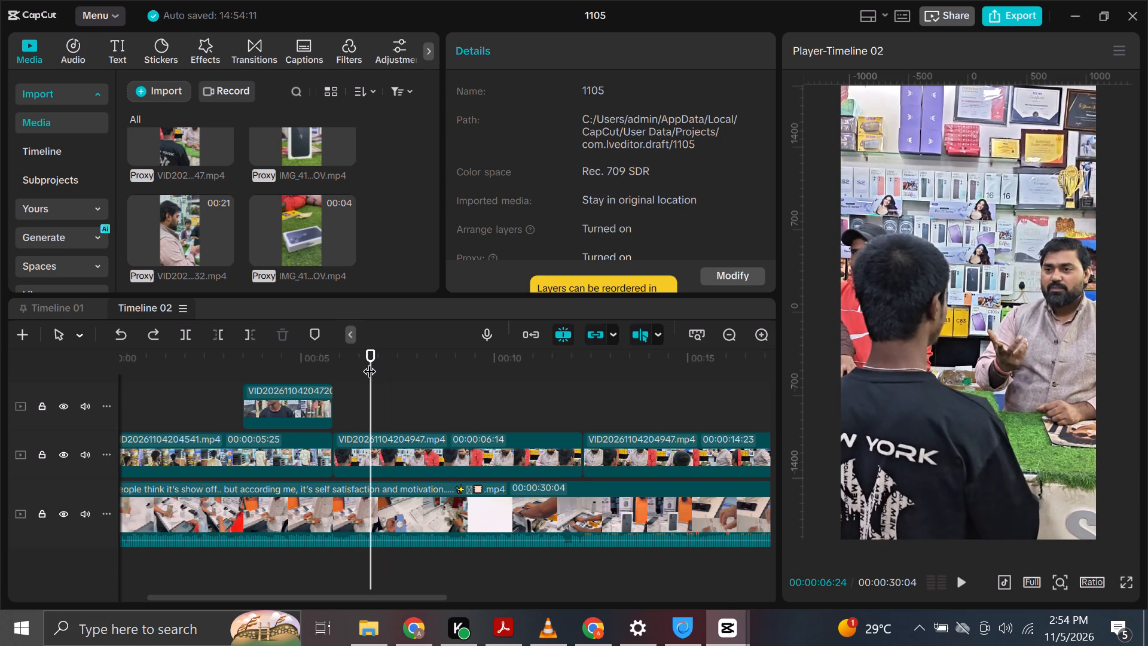
left_click(367, 364)
key("space")
key("space")
left_click(366, 364)
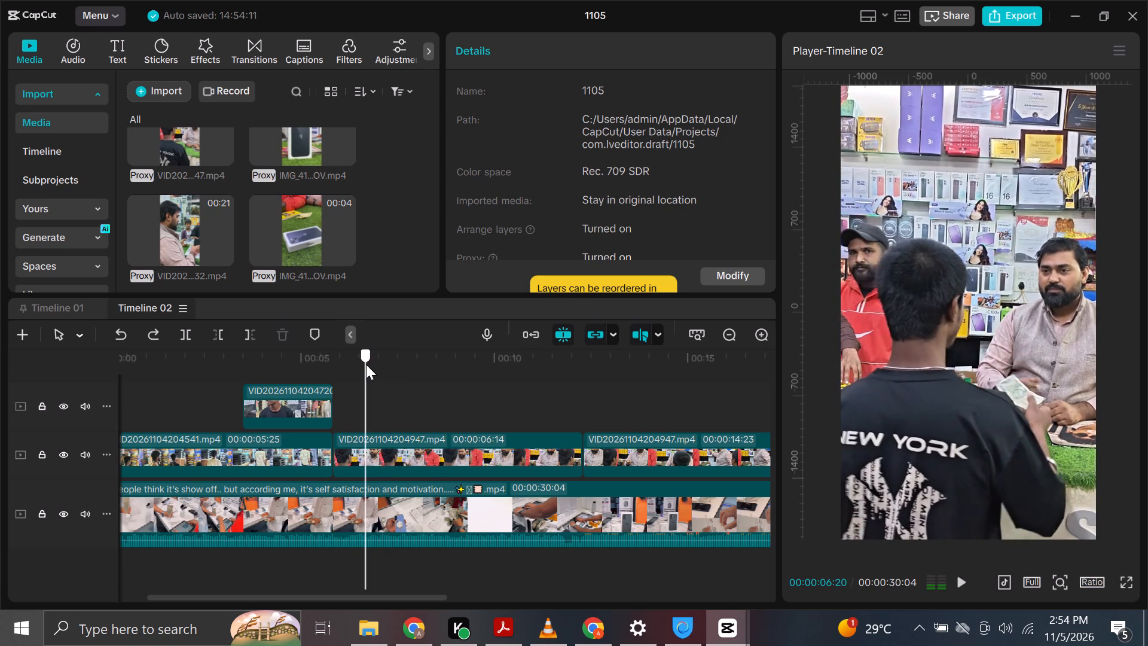
key("space")
key("space")
left_click(361, 359)
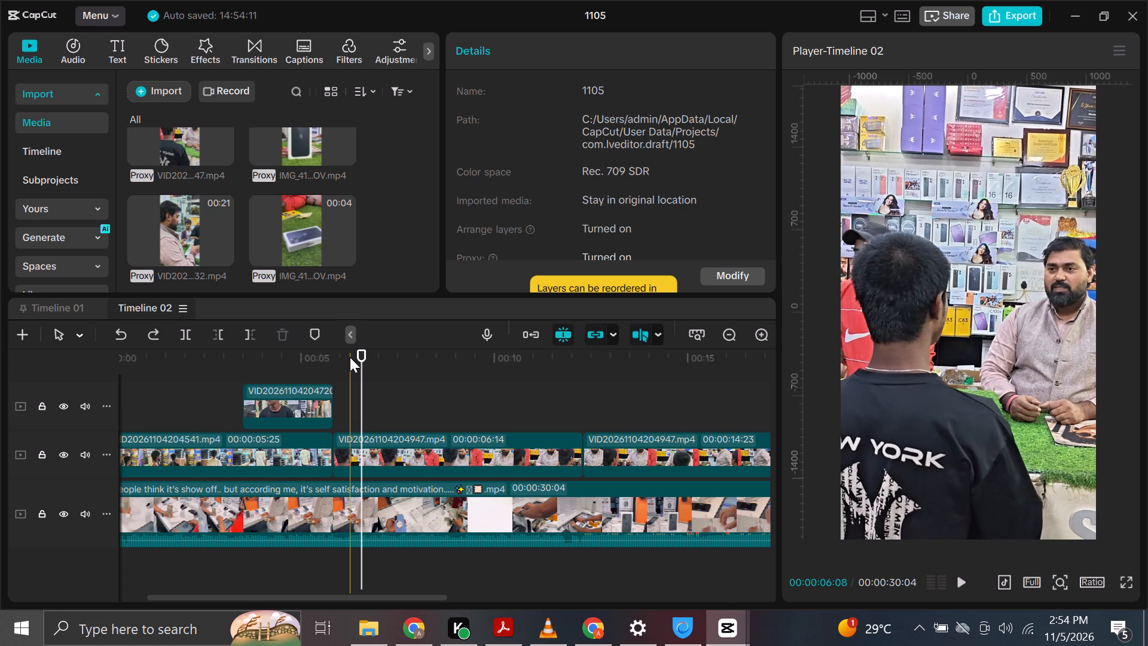
left_click(350, 357)
left_click(355, 437)
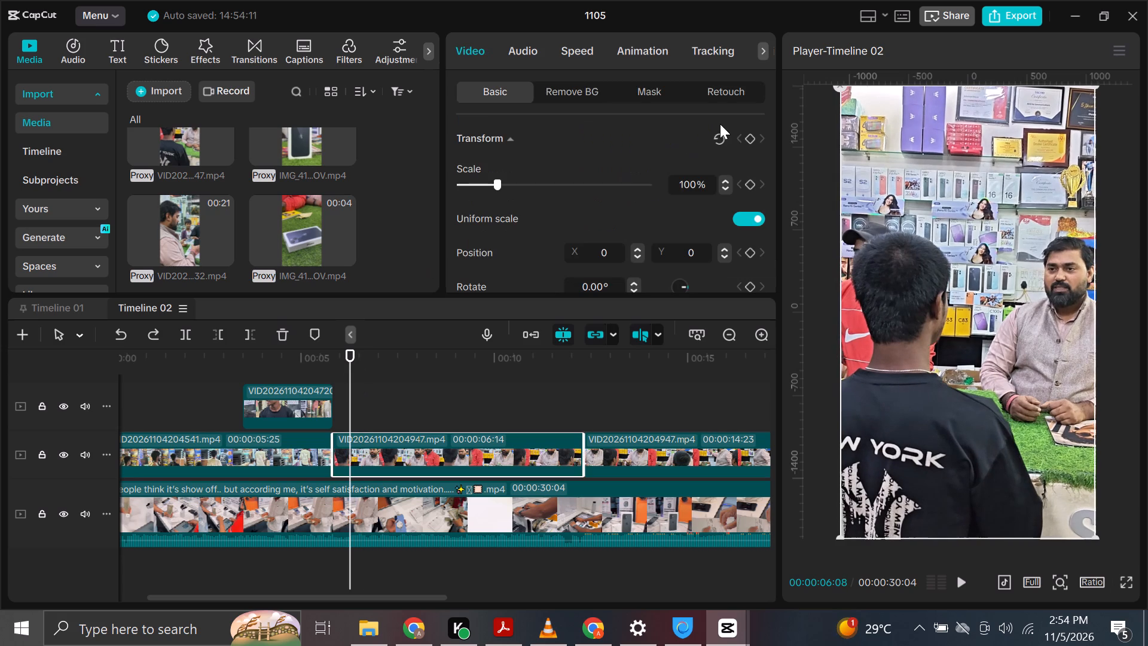
key("ctrl+b")
left_click(338, 440)
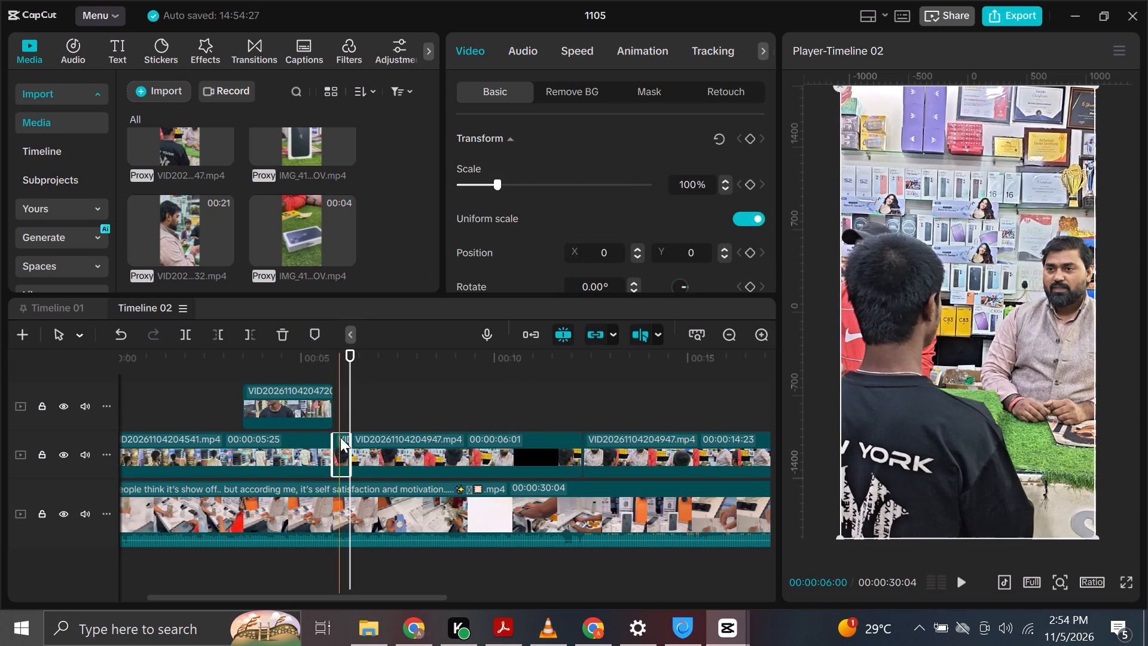
key("Delete")
Move the trimmed first VID20261104204947.mp4 segment back against the end of the VID20261104204541.mp4 clip.
left_click(384, 444)
left_click_drag(384, 444, 373, 447)
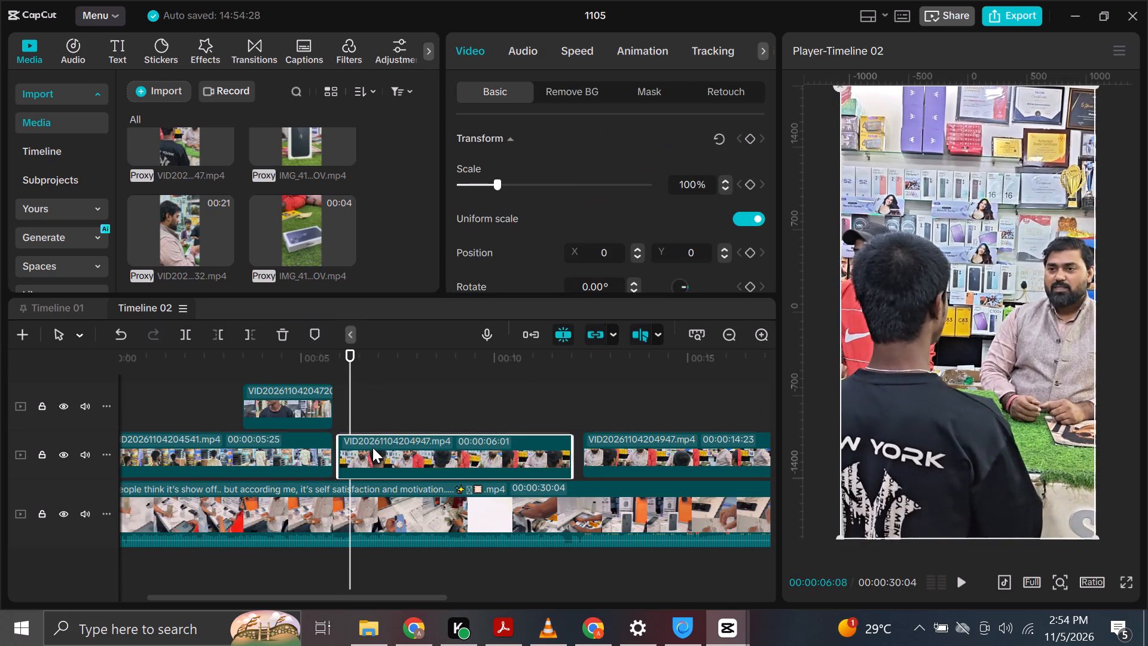
left_click_drag(373, 447, 370, 447)
Replay the transition from VID20261104204541.mp4 into the trimmed VID20261104204947.mp4 segment and watch the segment to check its timing.
left_click(316, 382)
key("space")
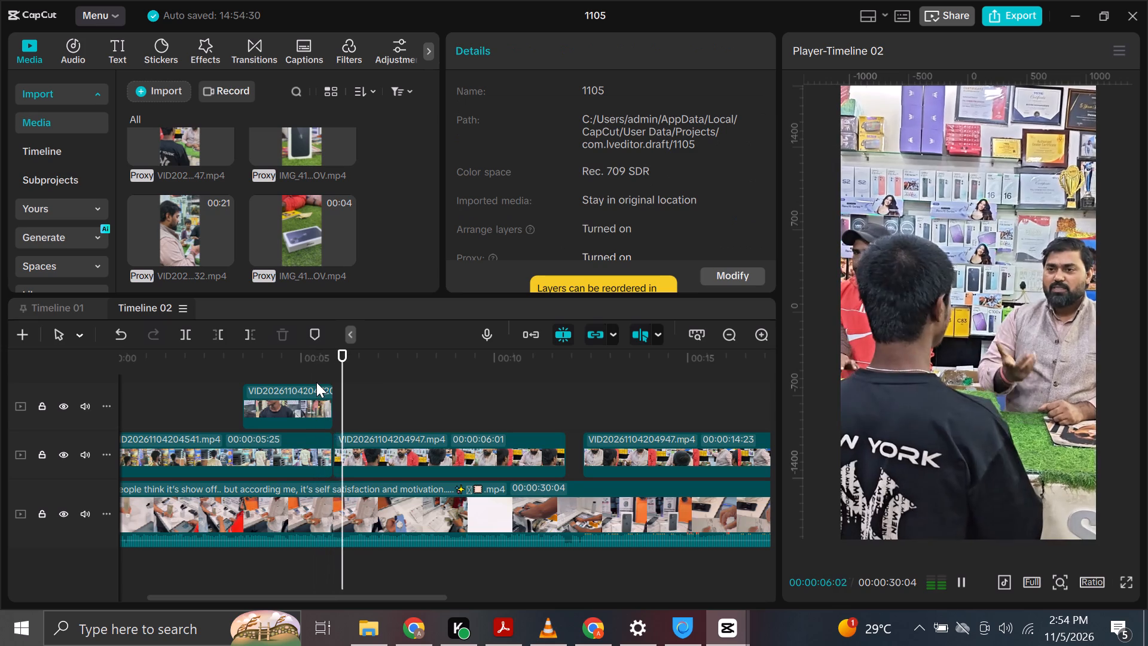
key("space")
left_click(294, 369)
key("space")
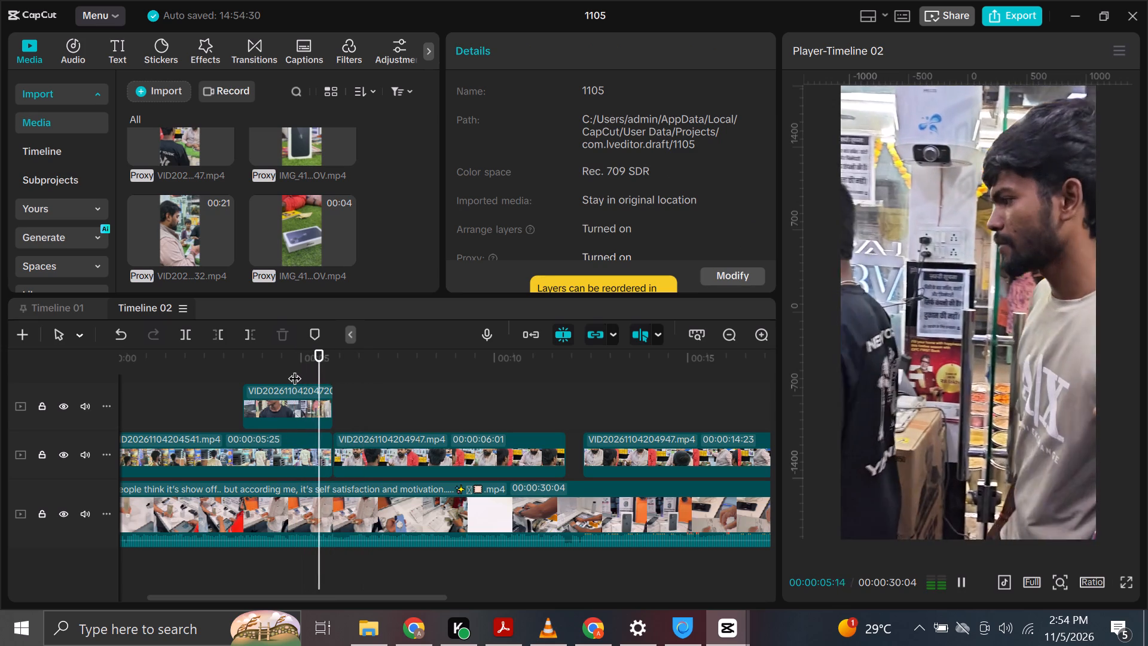
key("space")
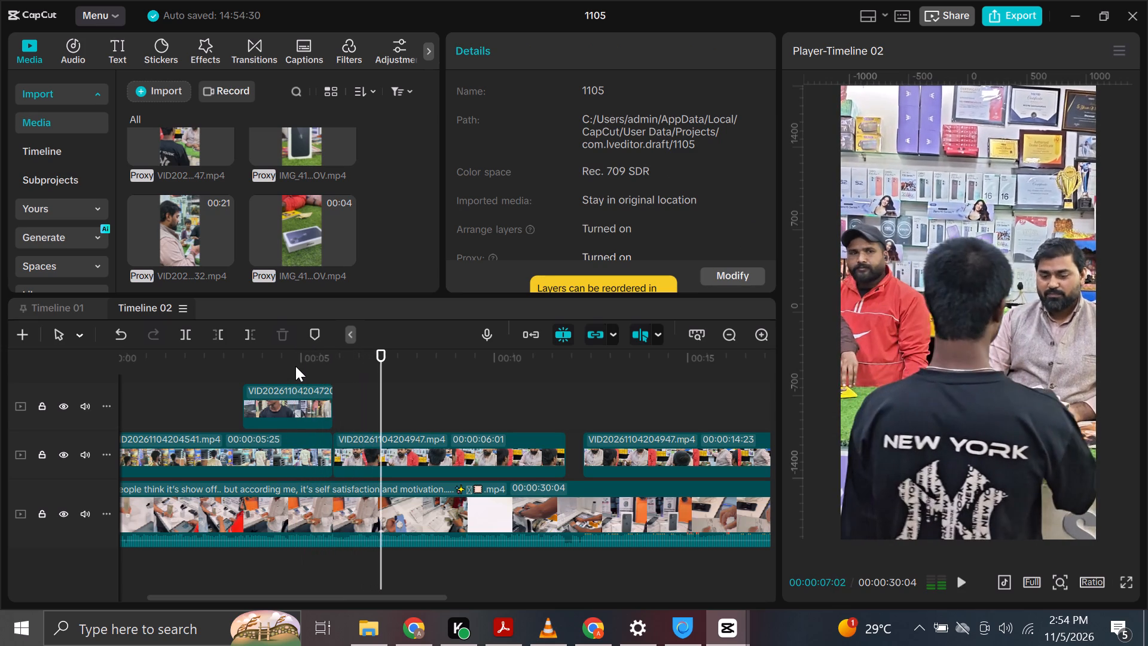
key("space")
key("space")
left_click(354, 369)
key("space")
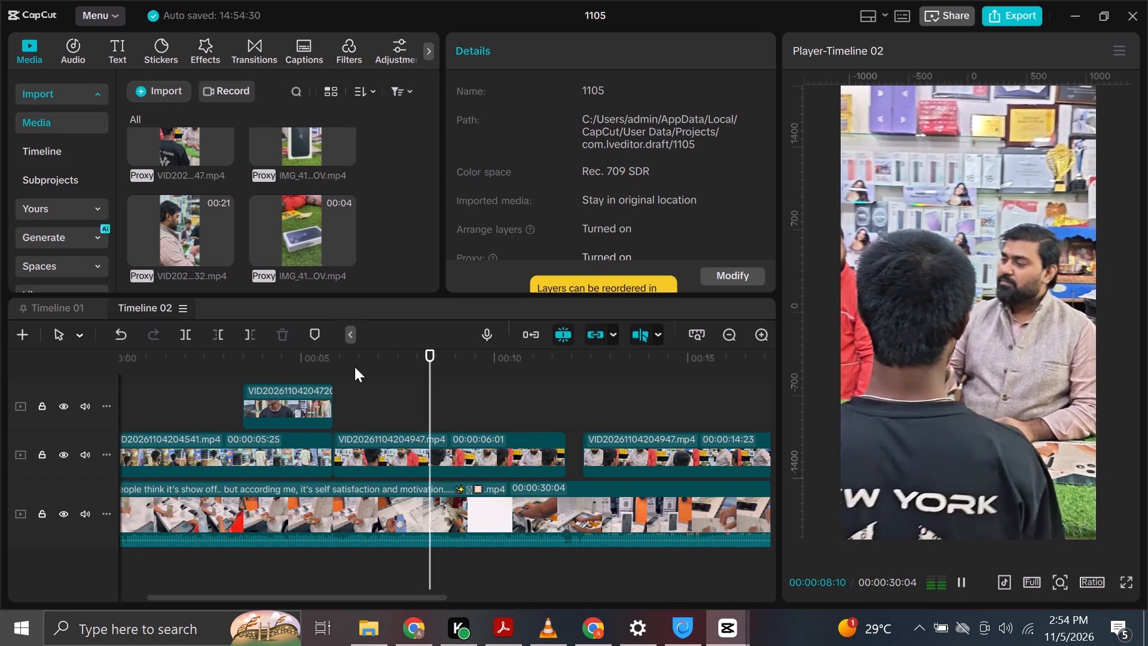
key("space")
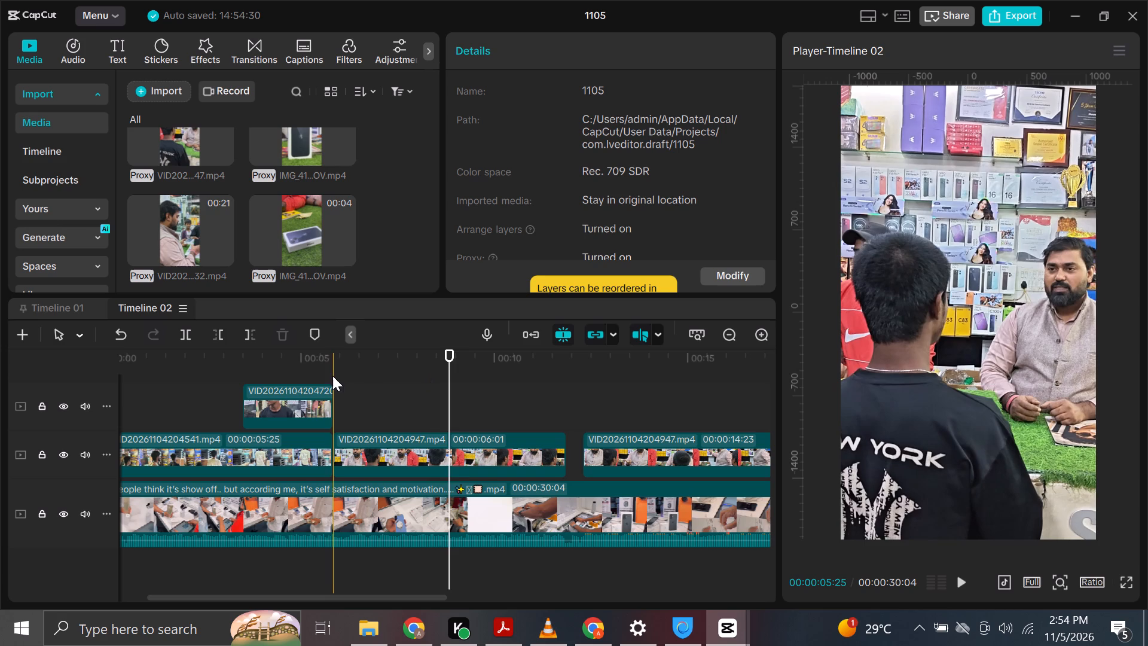
left_click(332, 376)
key("space")
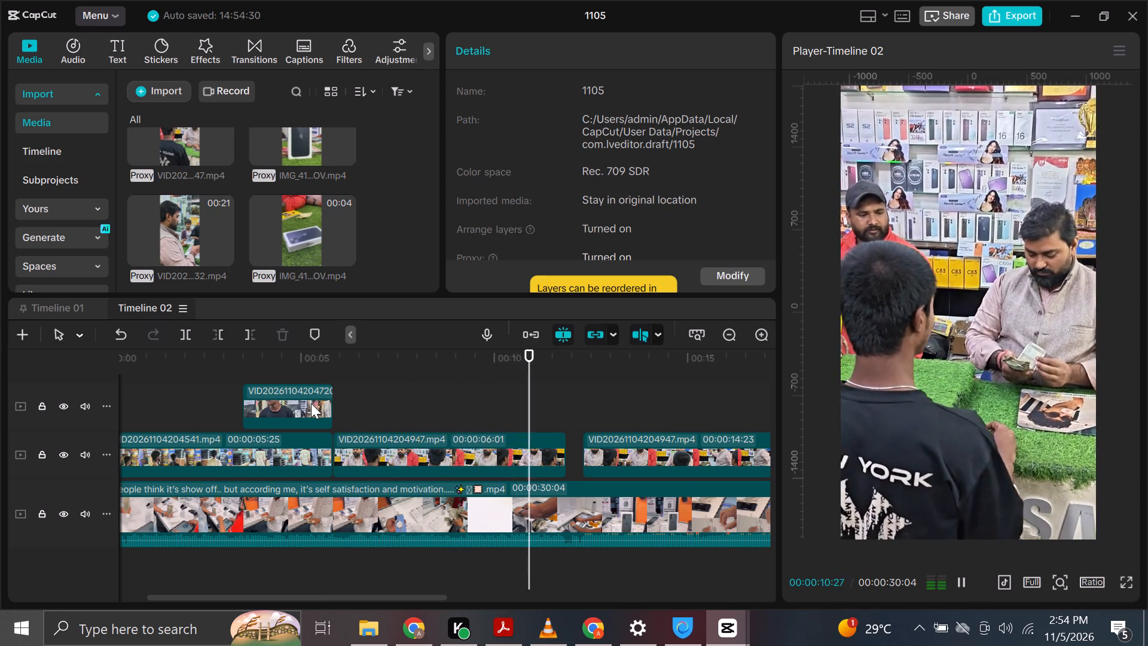
key("space")
key("space")
key("space")
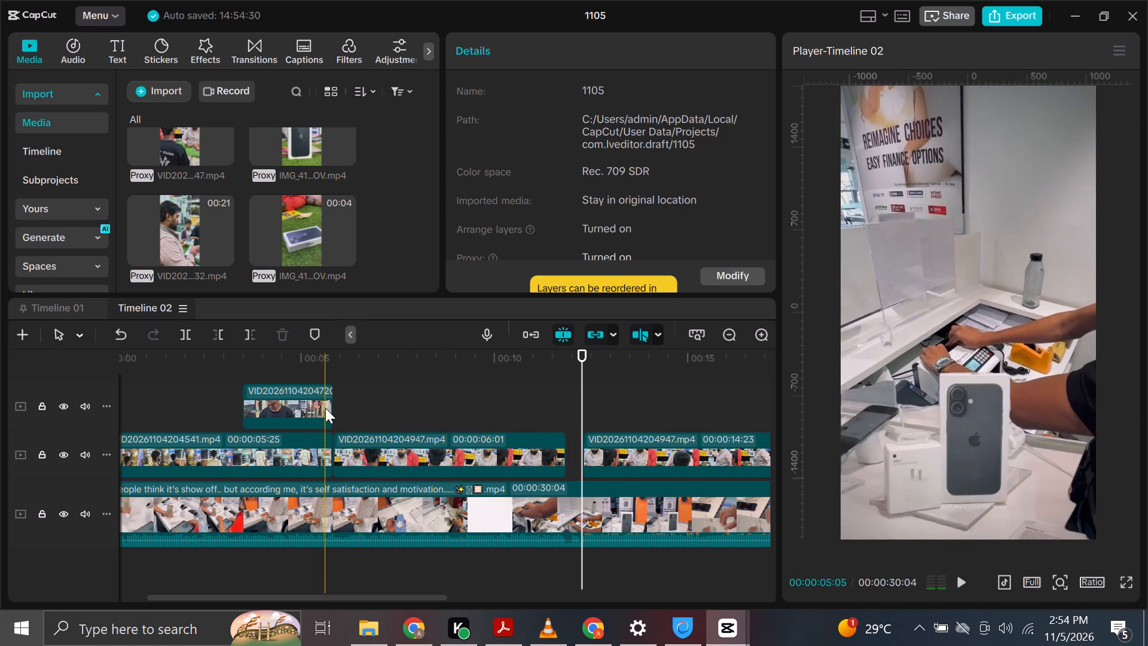
Replay the gap between the two VID20261104204947.mp4 segments and the start of the second one to check the timing.
left_click(413, 355)
key("space")
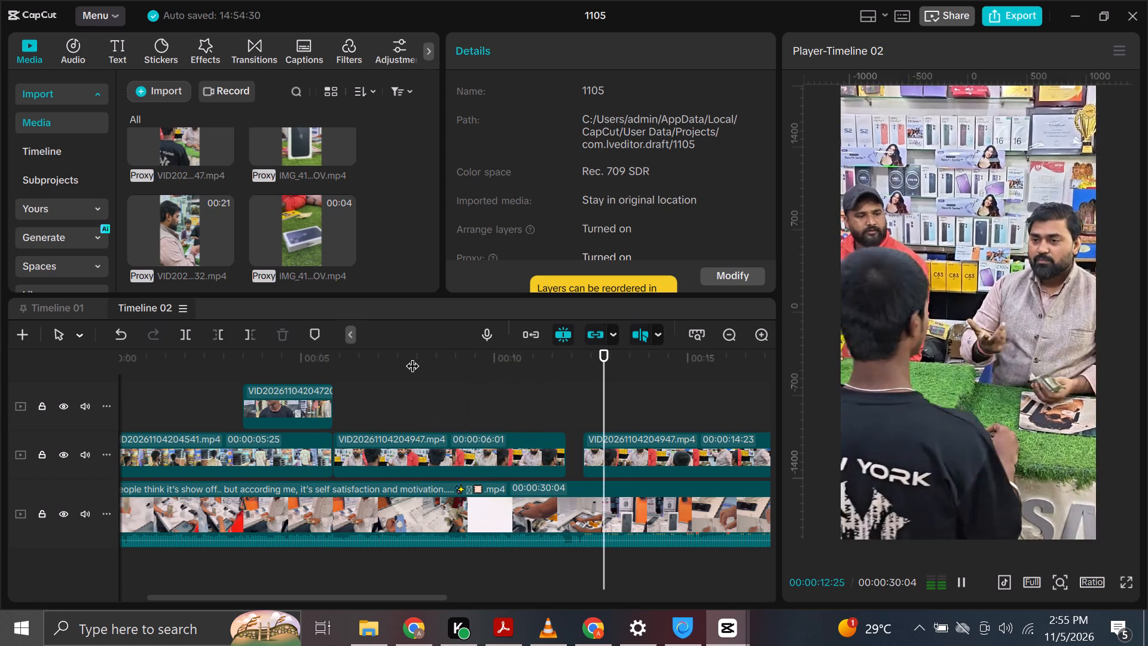
key("space")
left_click(563, 431)
key("space")
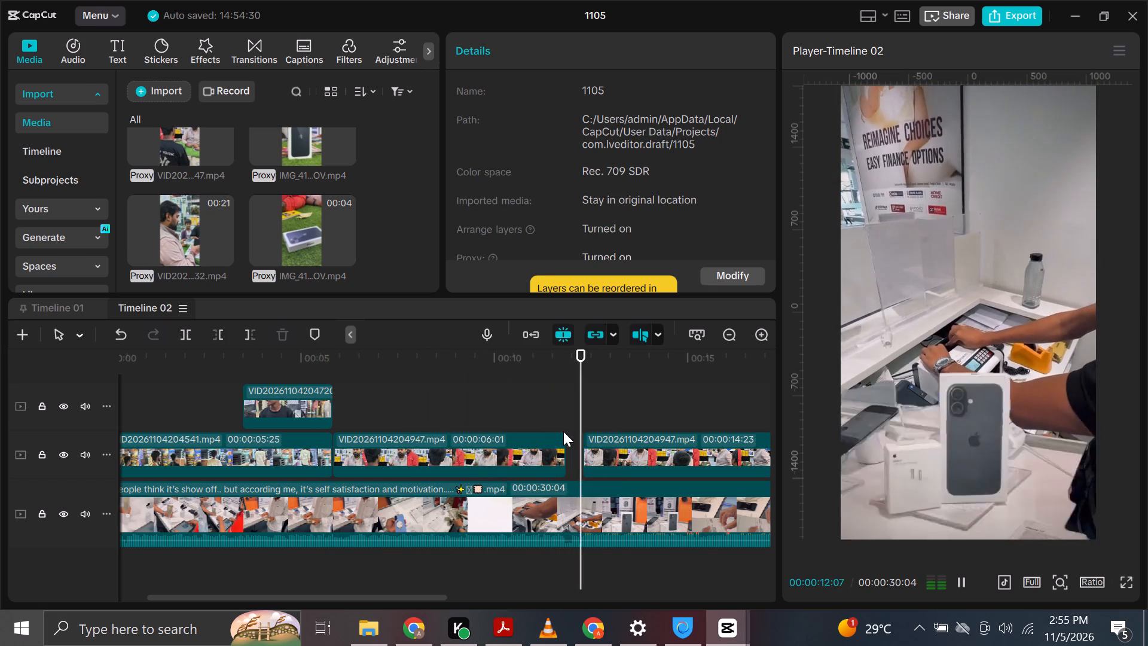
key("space")
scroll(617, 574, "up", 18, "ctrl")
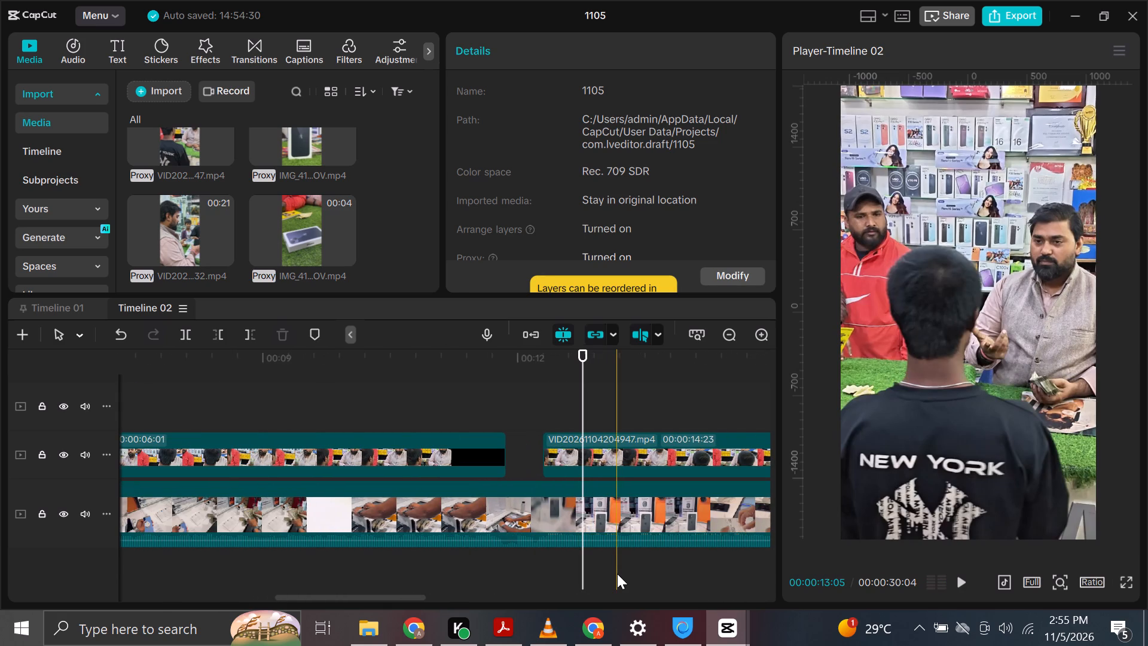
left_click(539, 428)
key("space")
key("space")
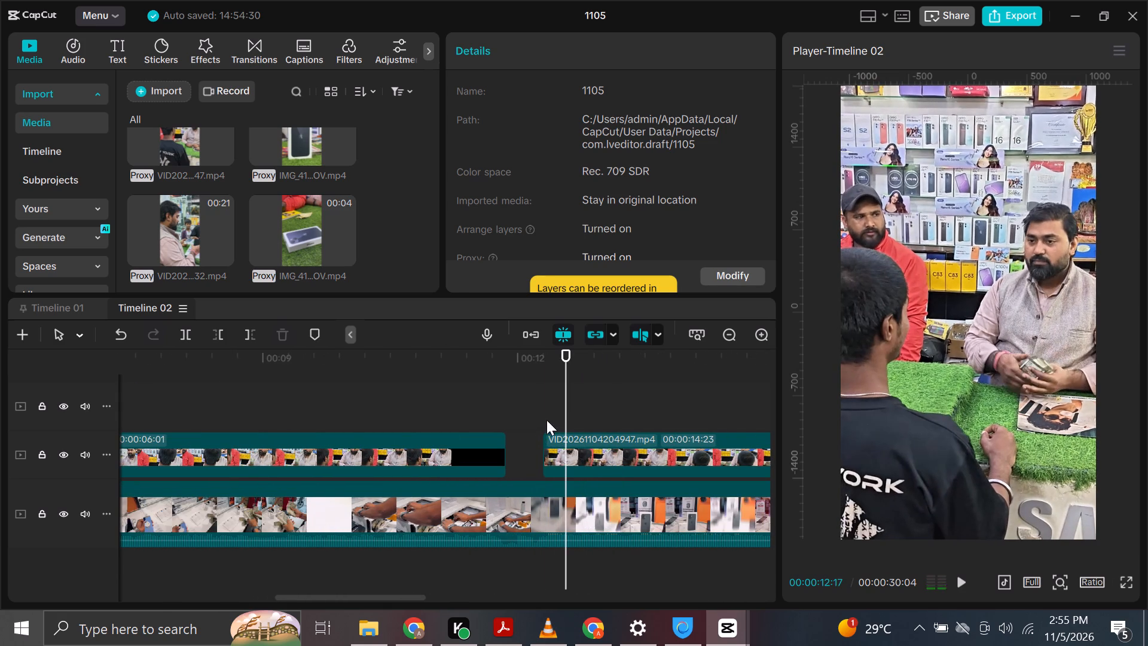
Add a marker on the base video clip at 00:00:12:09, where the second VID20261104204947.mp4 segment starts.
left_click(548, 416)
left_click(552, 531)
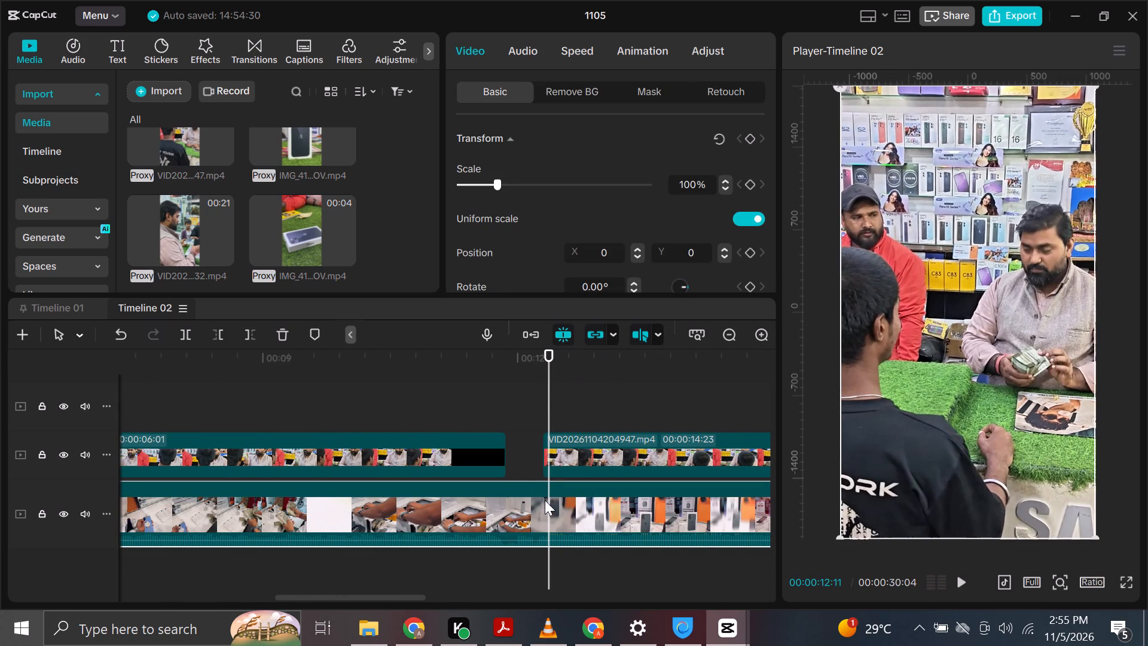
left_click(555, 358)
left_click(546, 351)
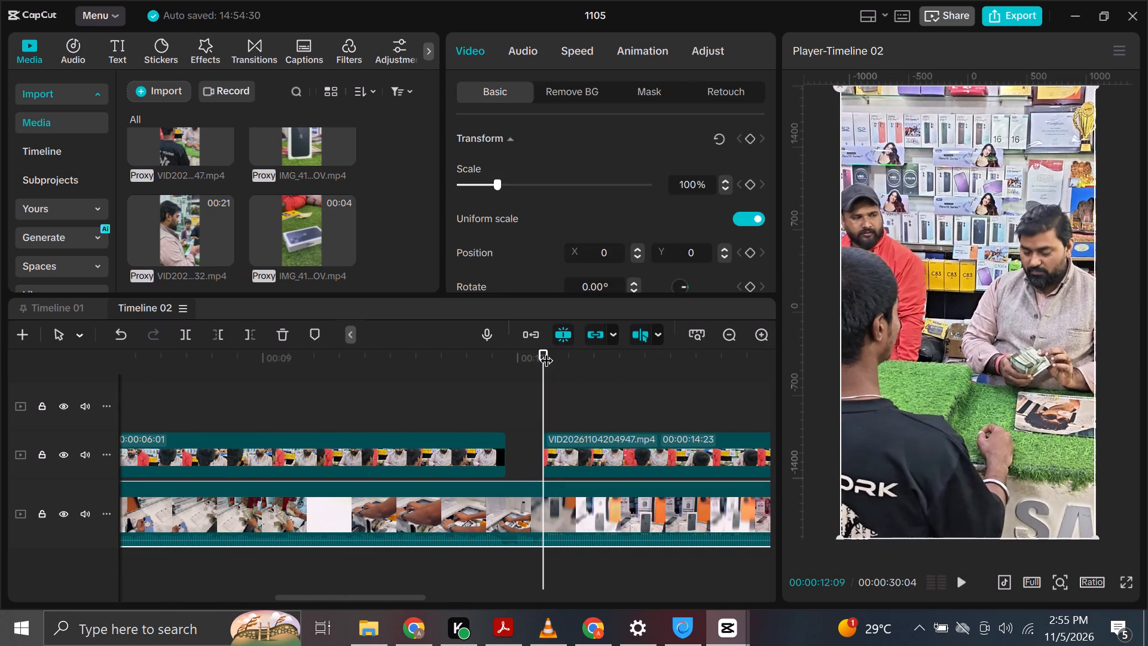
key("comma")
key("m")
Play across the gap and move the 00:00:14:23 VID20261104204947.mp4 segment back against the end of the 00:00:06:01 segment.
left_click(485, 387)
key("space")
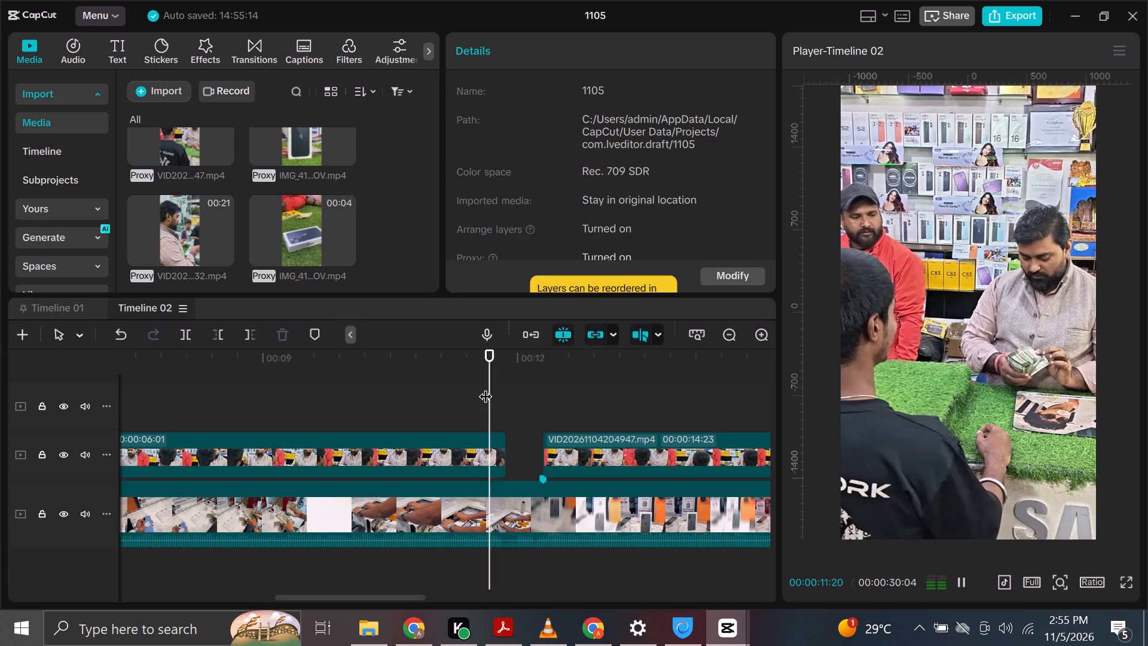
key("space")
left_click(485, 387)
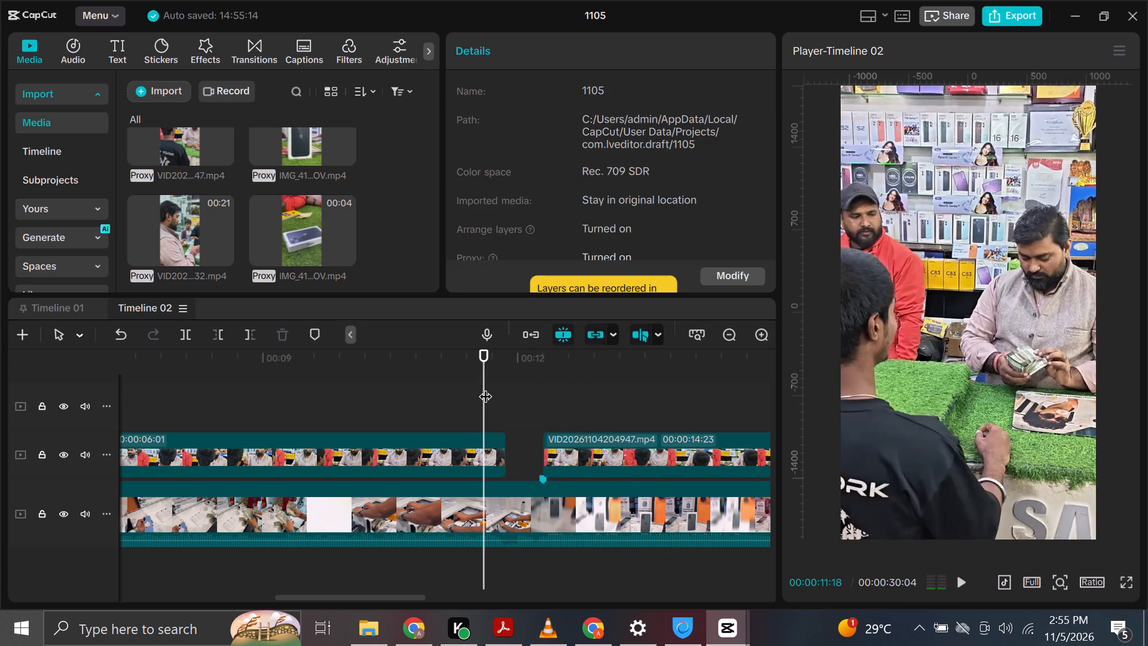
key("space")
key("space")
left_click(596, 459)
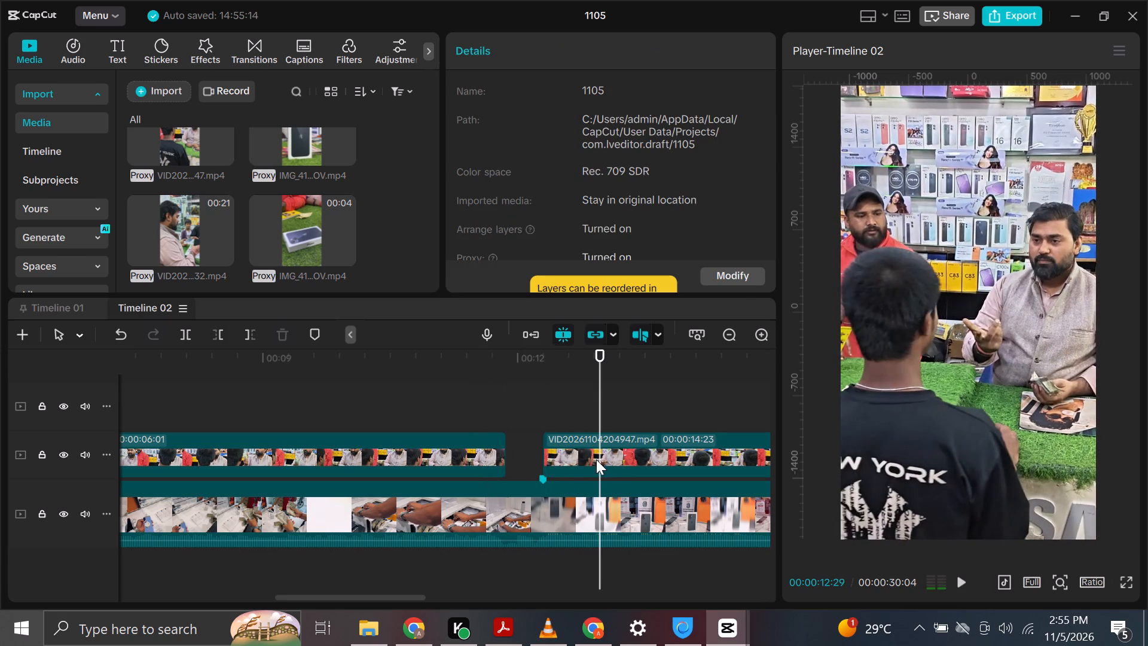
left_click_drag(590, 459, 556, 456)
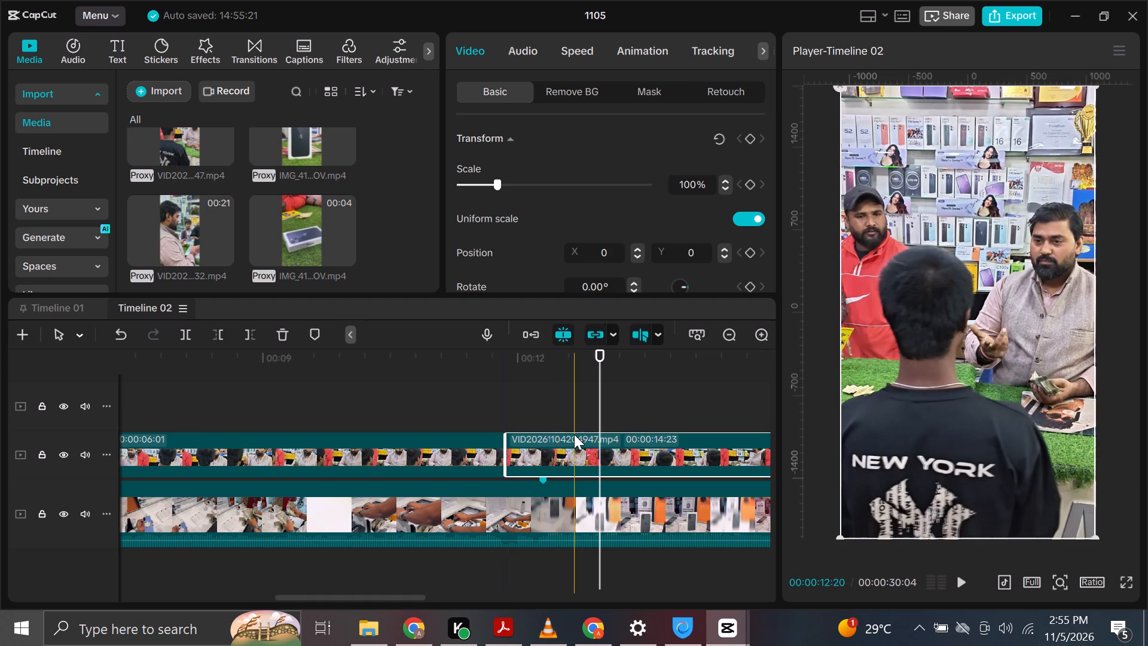
Replay Timeline 02 from the beginning to review the joined clips and the opening of VID20261104204541.mp4.
scroll(574, 434, "down", 20, "ctrl")
scroll(574, 434, "down", 7, "ctrl")
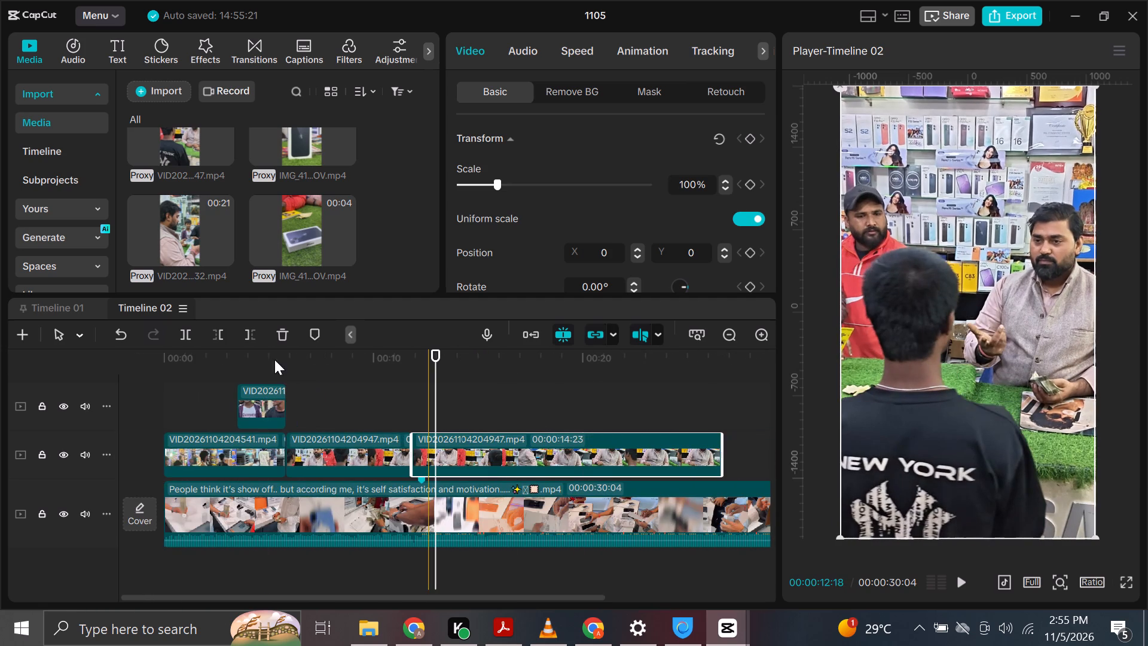
left_click_drag(267, 358, 59, 382)
key("space")
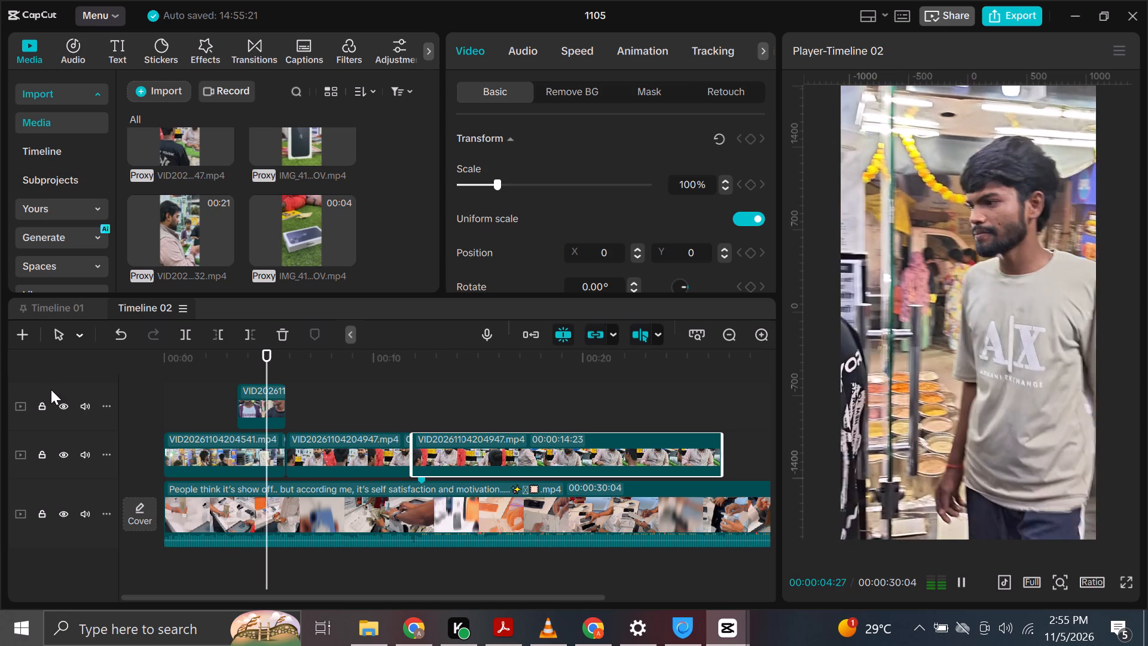
key("space")
left_click(199, 446)
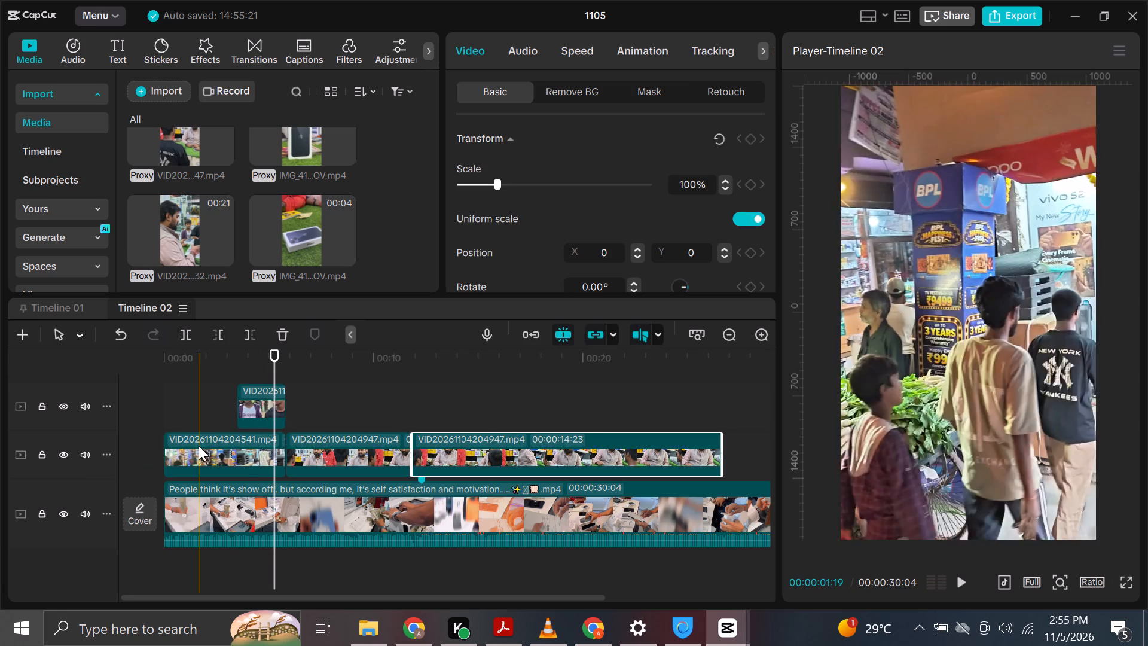
scroll(199, 446, "down", 1, "ctrl")
scroll(199, 446, "up", 9, "ctrl")
left_click_drag(208, 362, 71, 357)
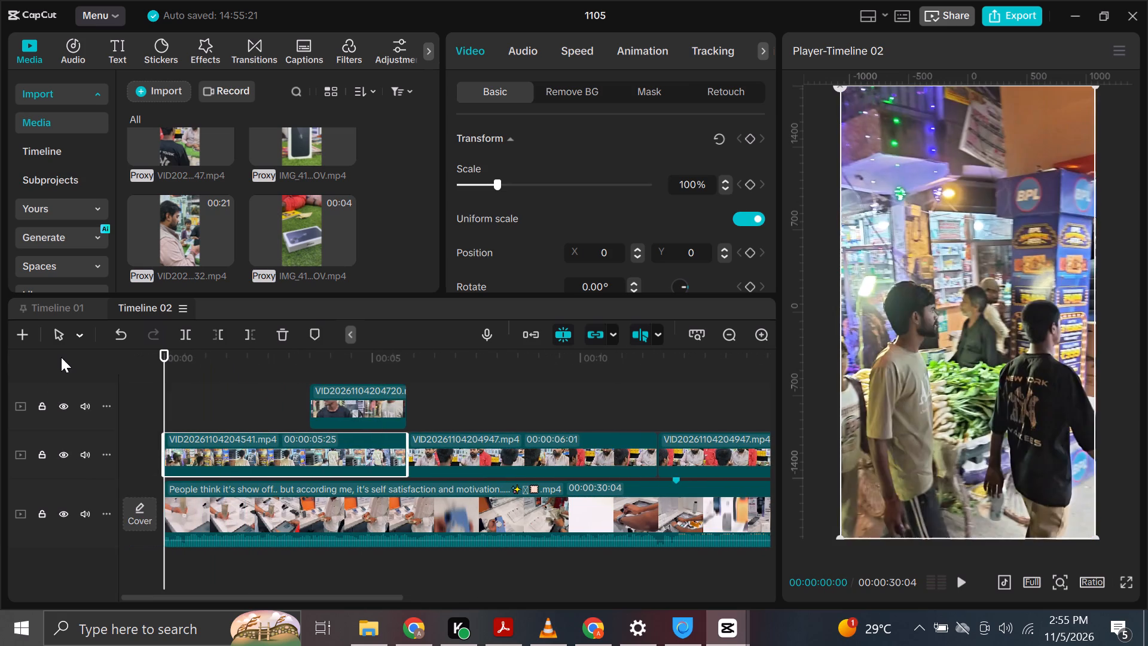
key("space")
key("space")
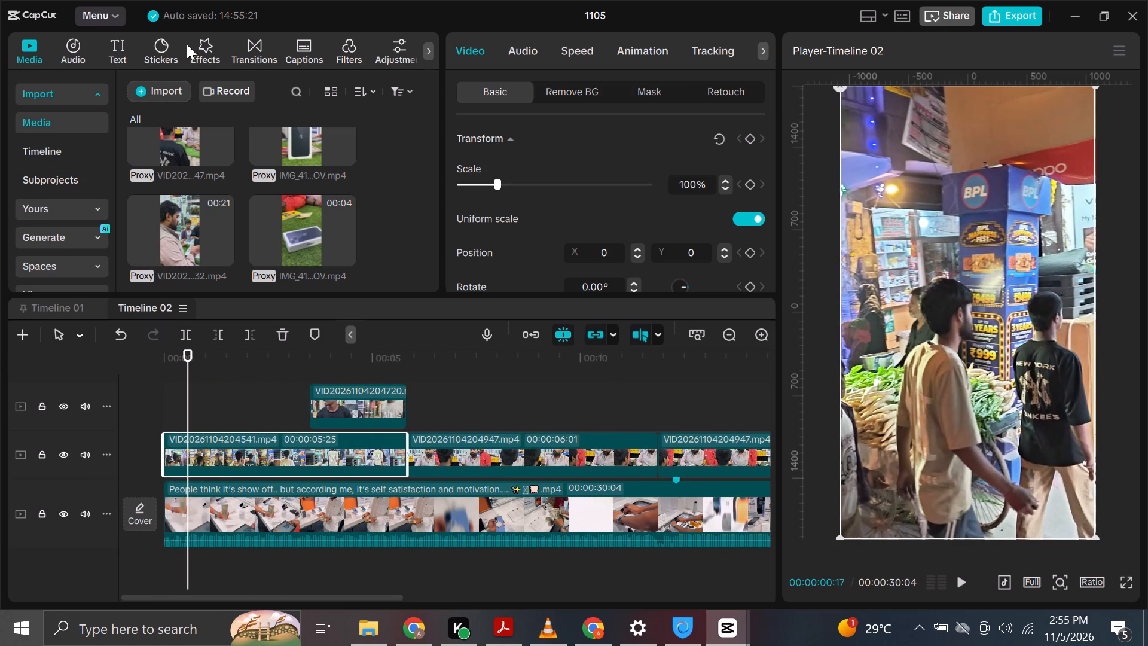
Browse the trending video effects for one that suits the opening clip.
left_click(197, 48)
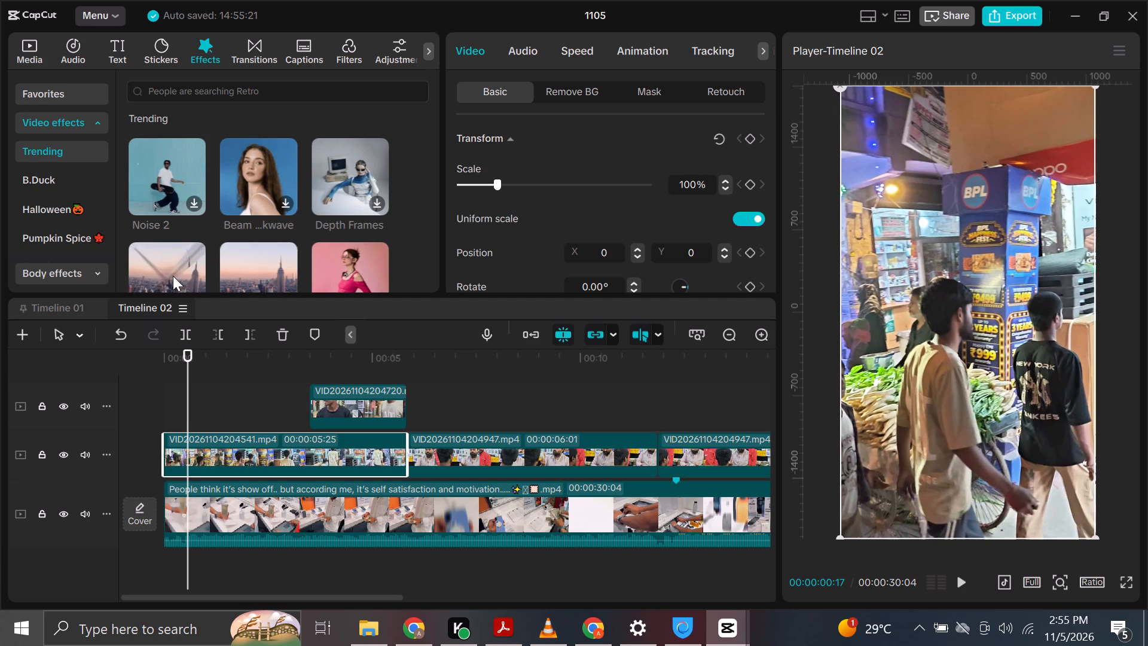
scroll(184, 265, "down", 1)
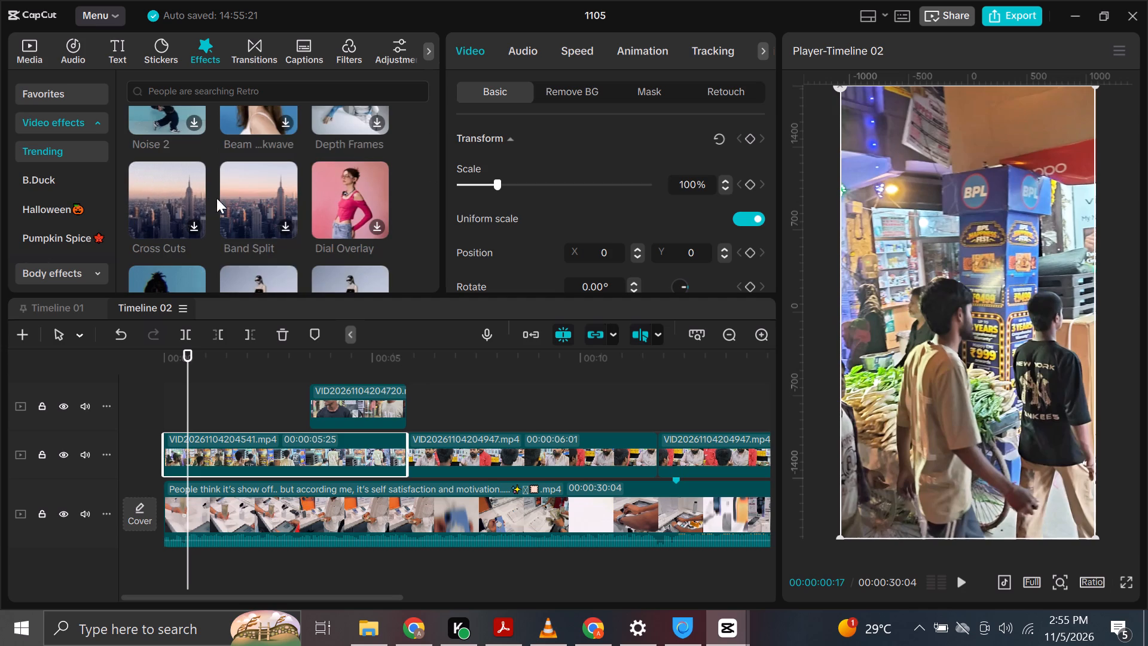
scroll(331, 192, "down", 2)
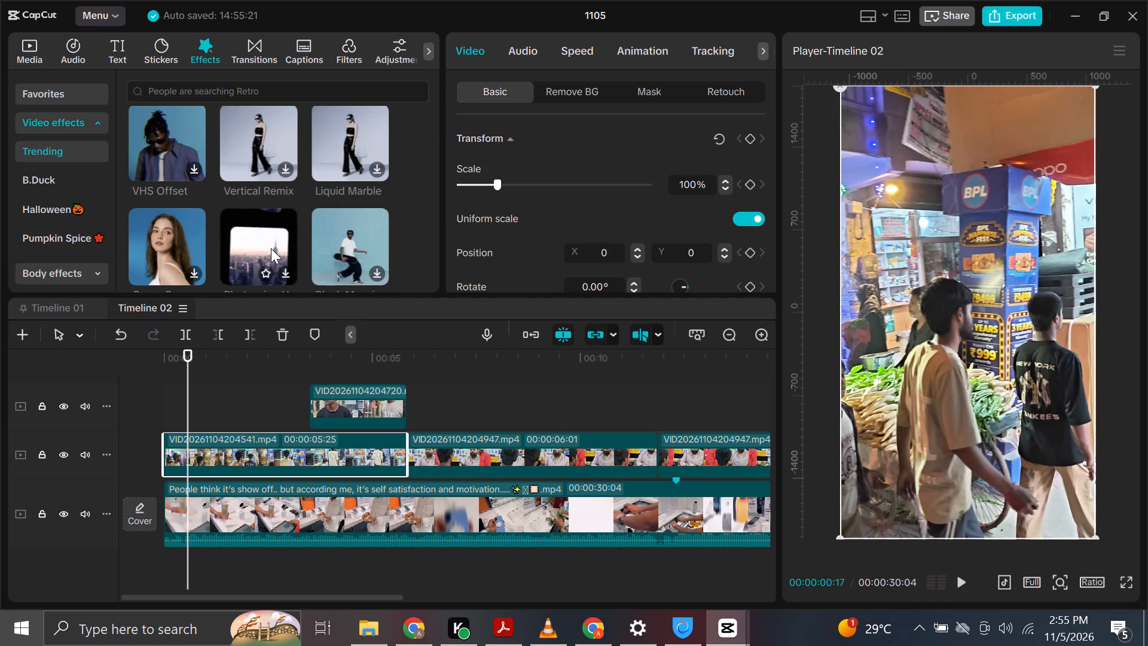
scroll(271, 248, "down", 1)
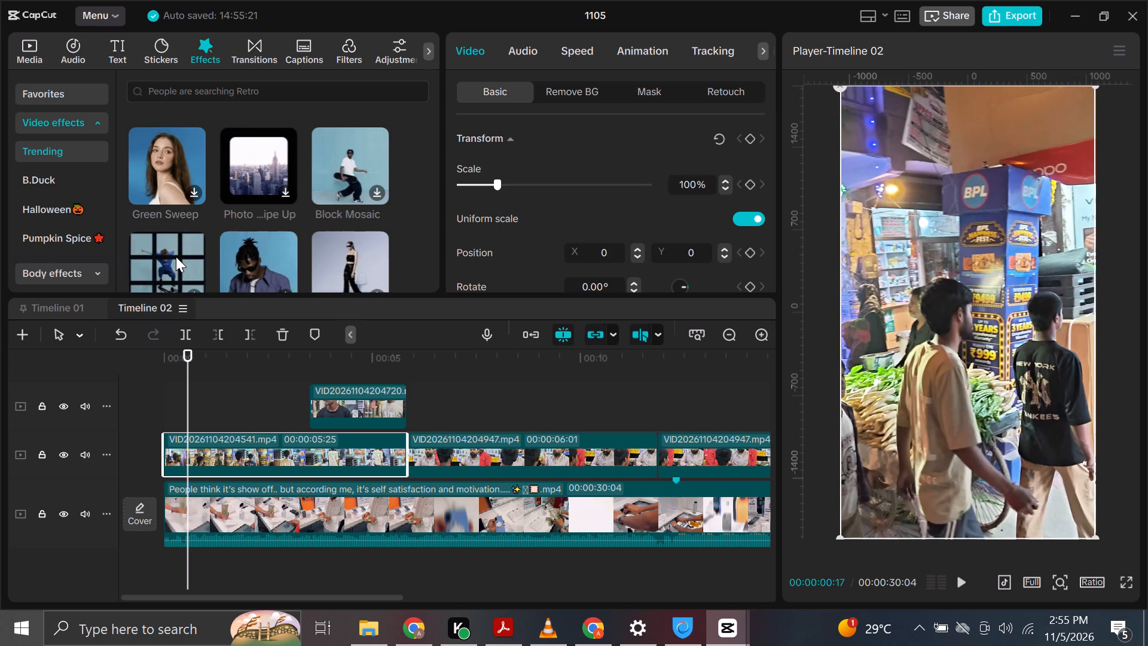
scroll(362, 253, "down", 1)
scroll(216, 173, "down", 1)
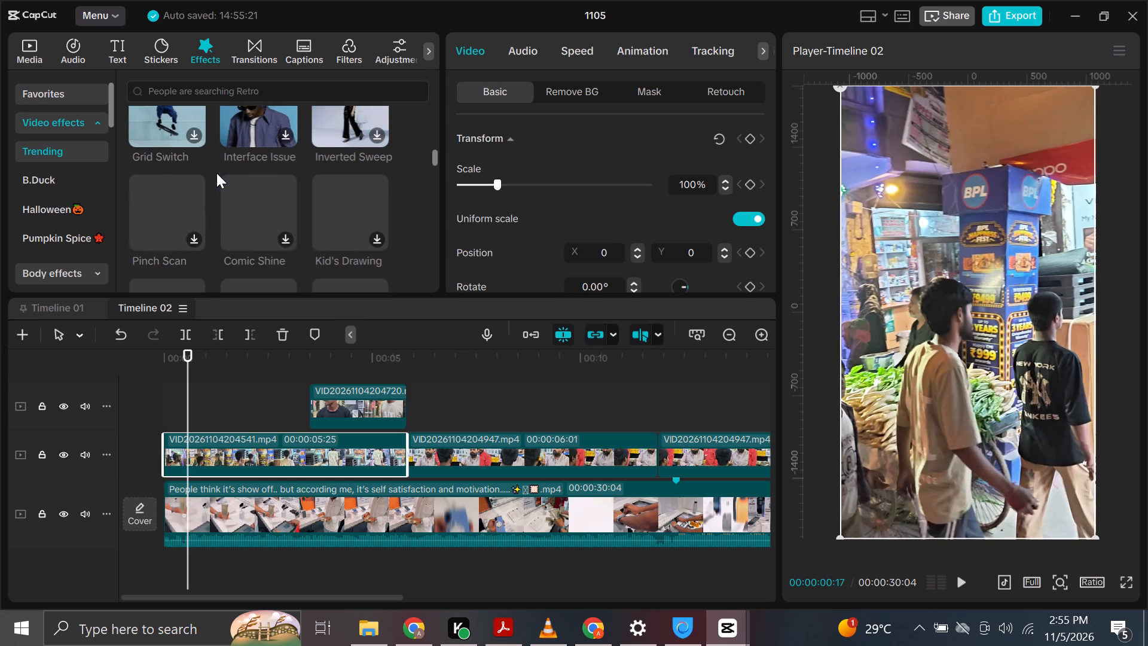
scroll(190, 213, "down", 1)
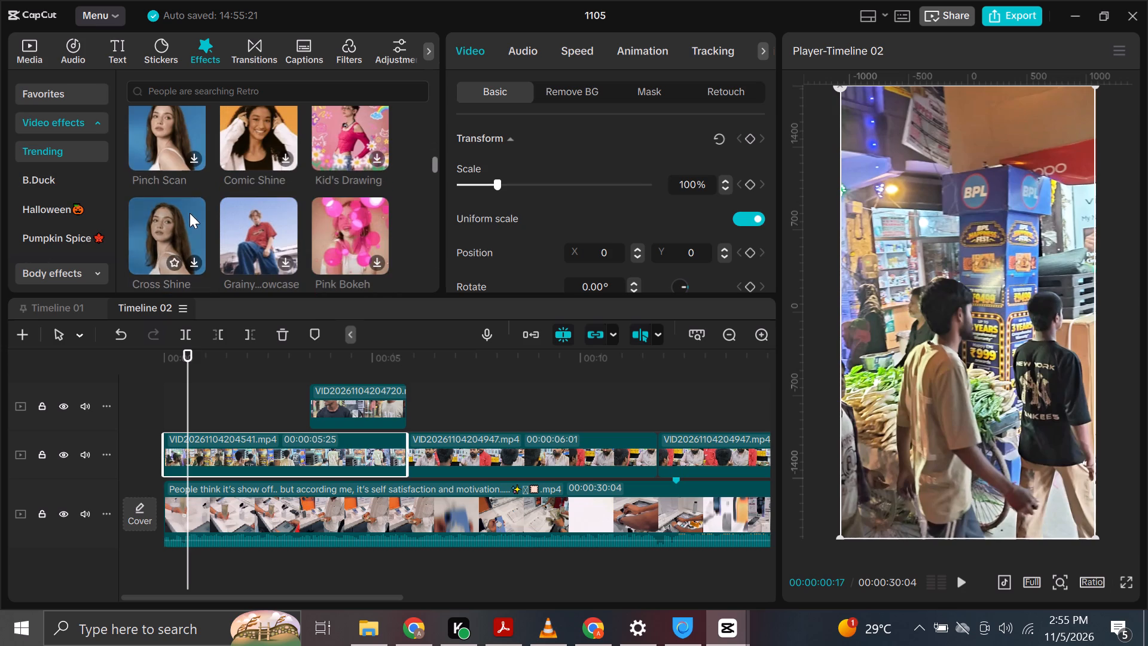
scroll(345, 222, "down", 1)
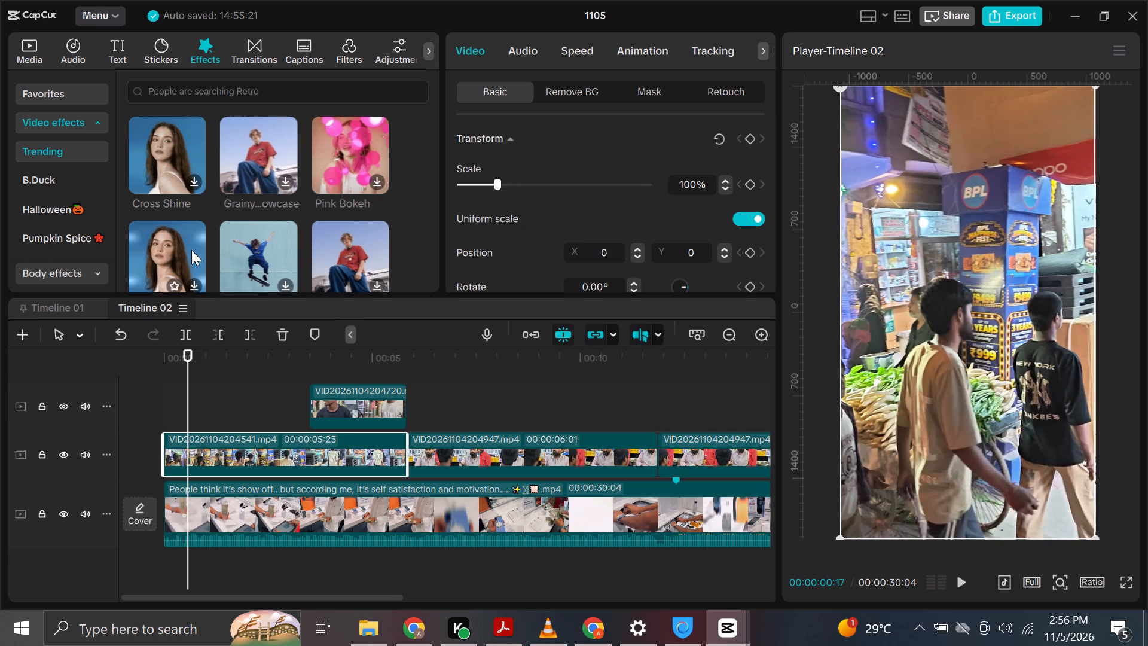
scroll(259, 204, "down", 2)
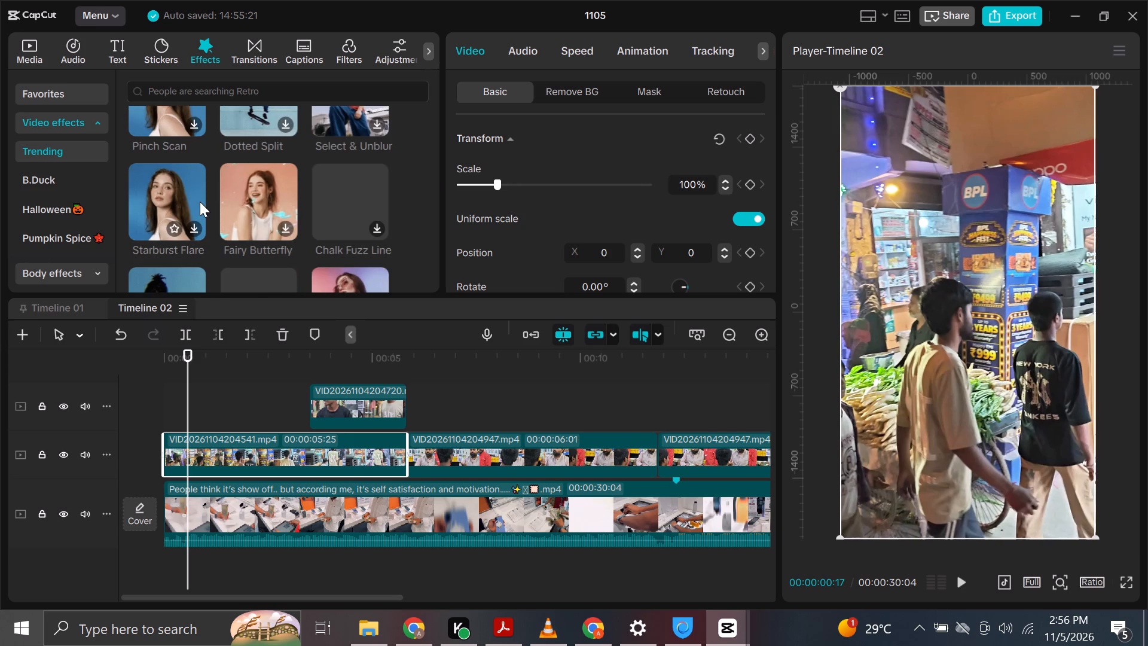
scroll(344, 208, "down", 2)
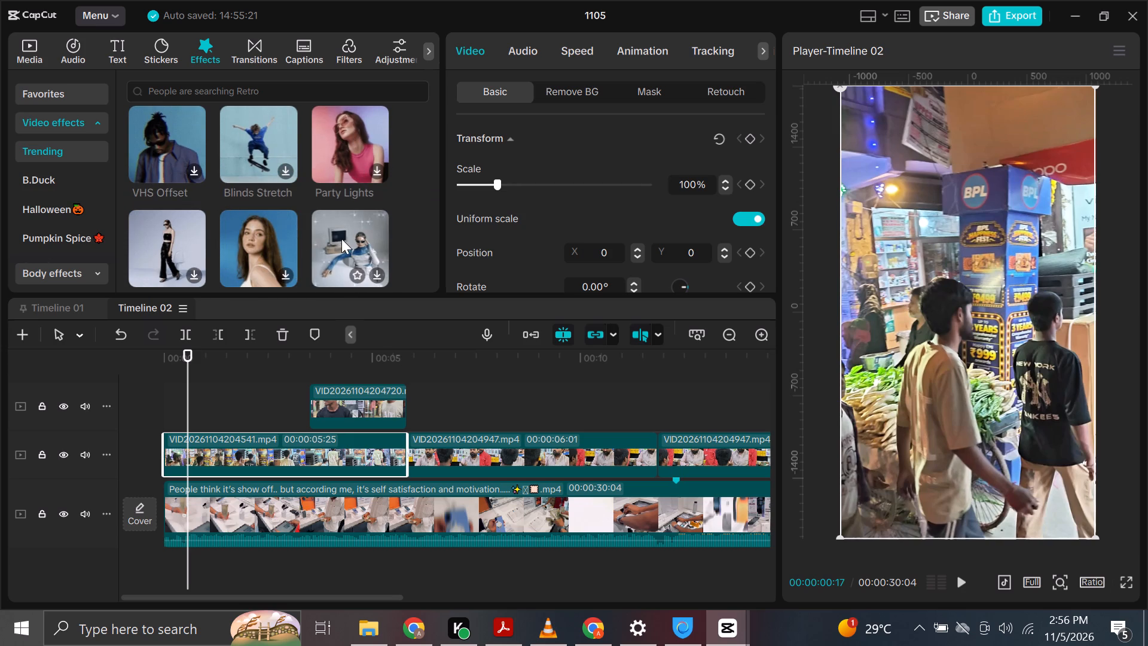
scroll(190, 248, "down", 1)
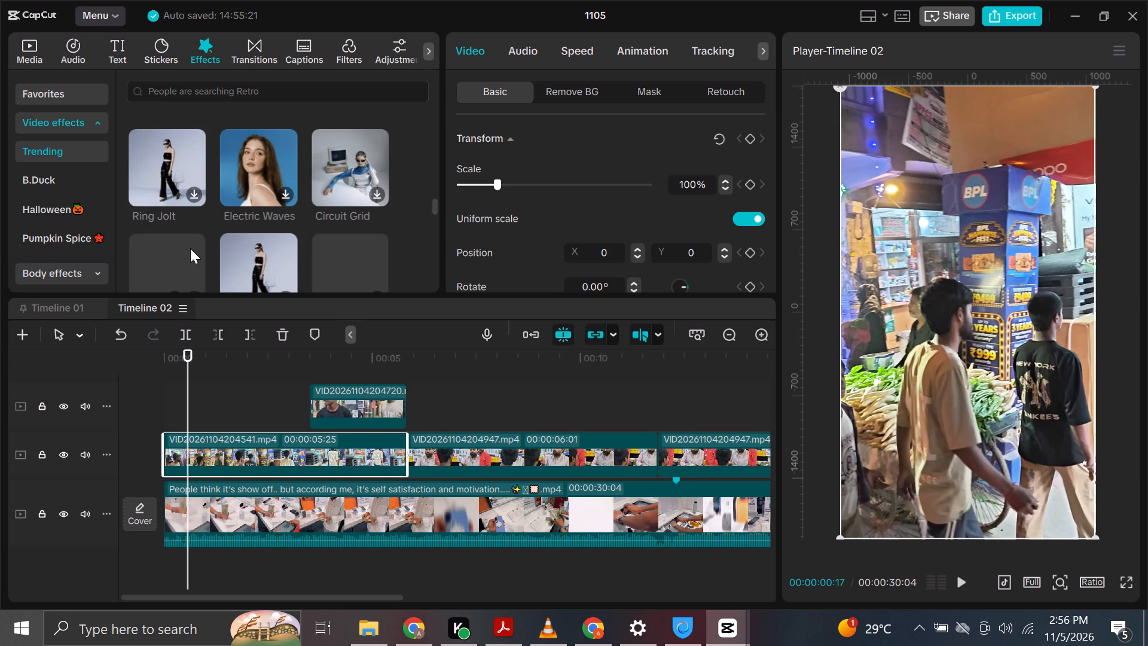
scroll(190, 248, "down", 1)
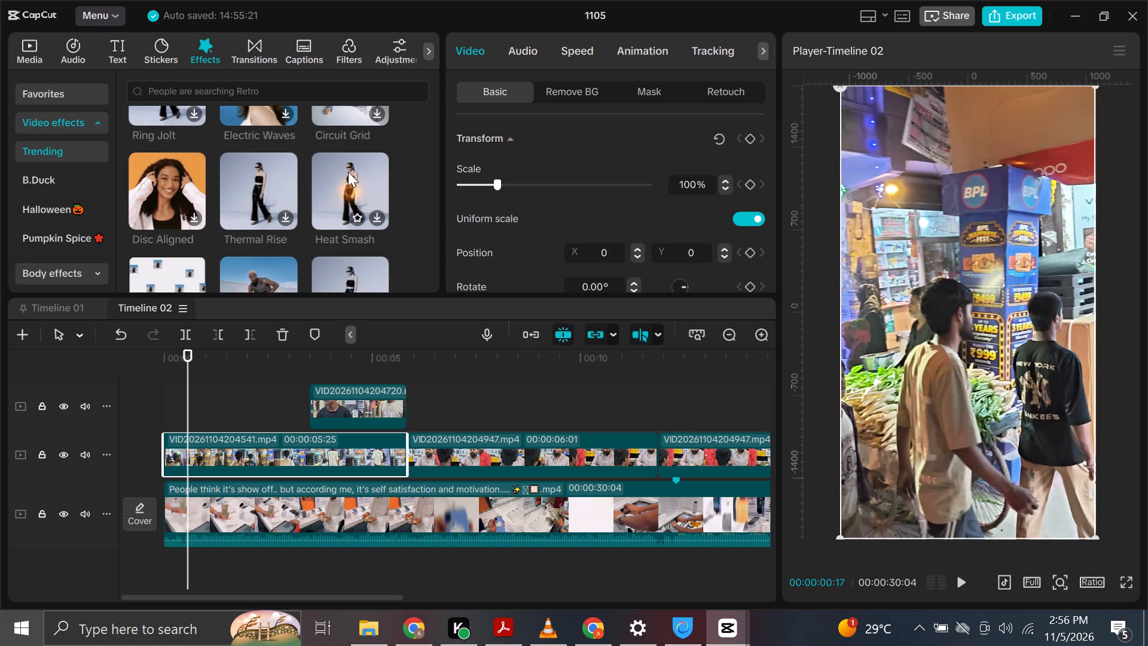
scroll(348, 172, "down", 2)
Search the effects for "blur close" and place the Halo Blur effect above the clips at the start of Timeline 02.
left_click(266, 82)
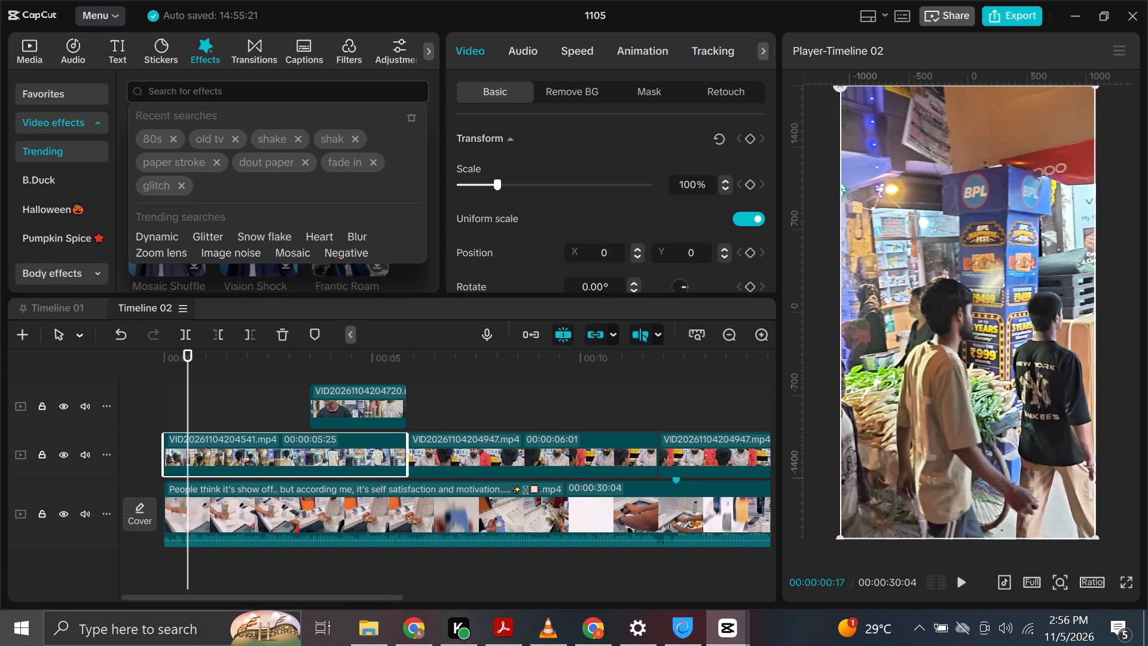
type("blur")
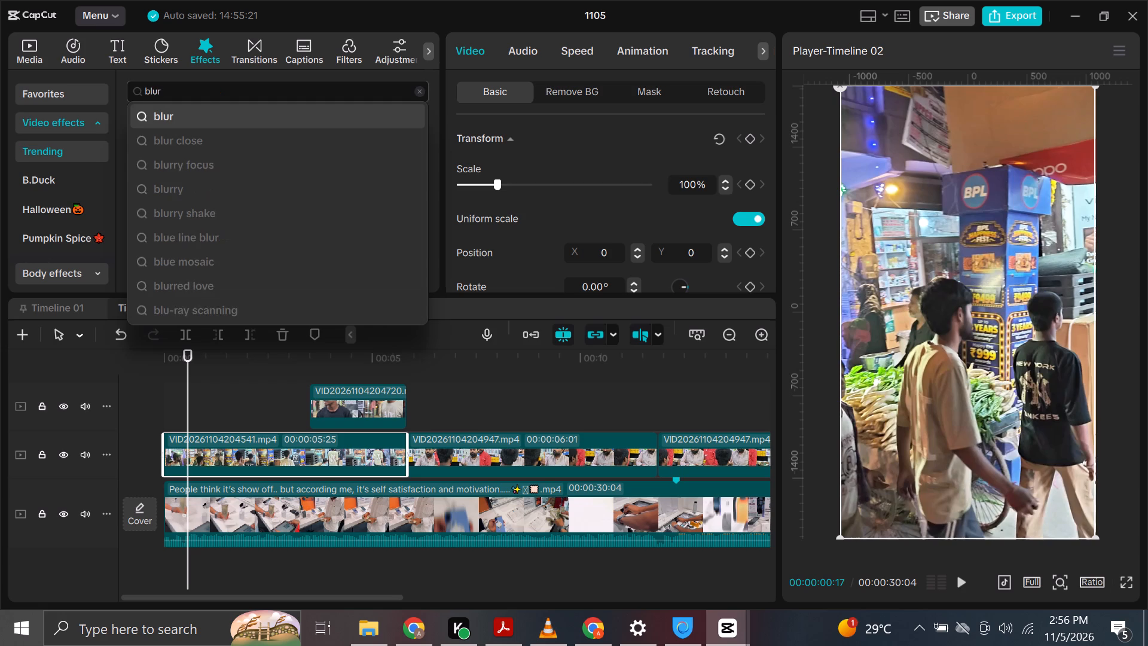
left_click(218, 113)
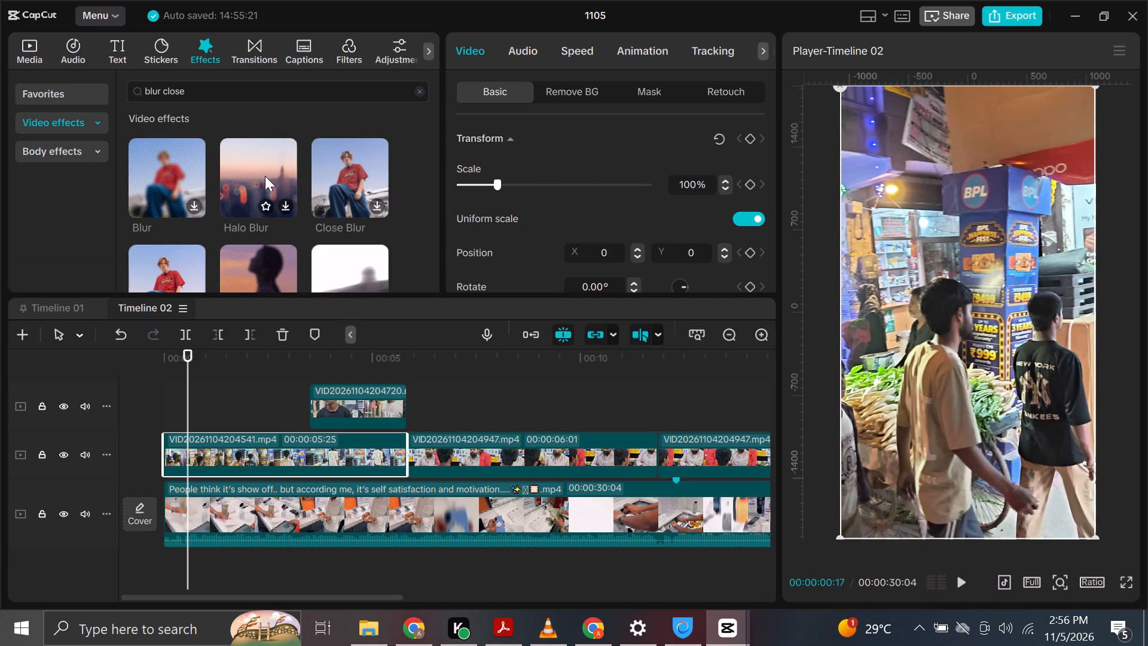
left_click_drag(264, 167, 162, 388)
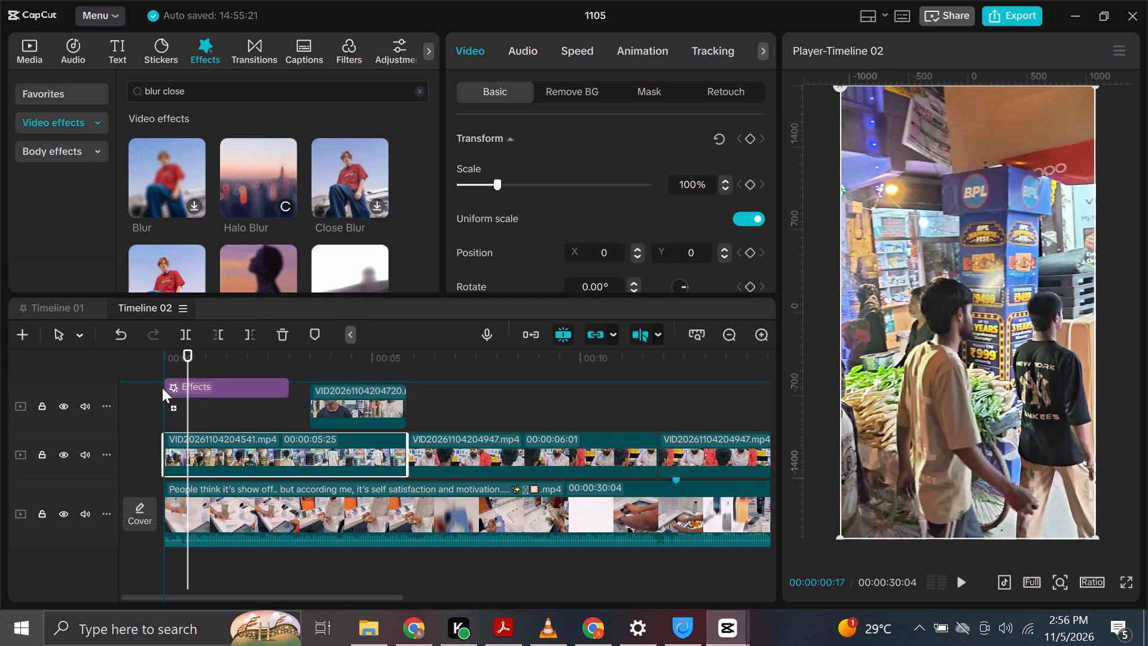
left_click_drag(162, 388, 162, 388)
Play the opening from 00:00:00:00 twice to preview the Halo Blur effect over the first clip.
left_click(164, 372)
left_click(164, 350)
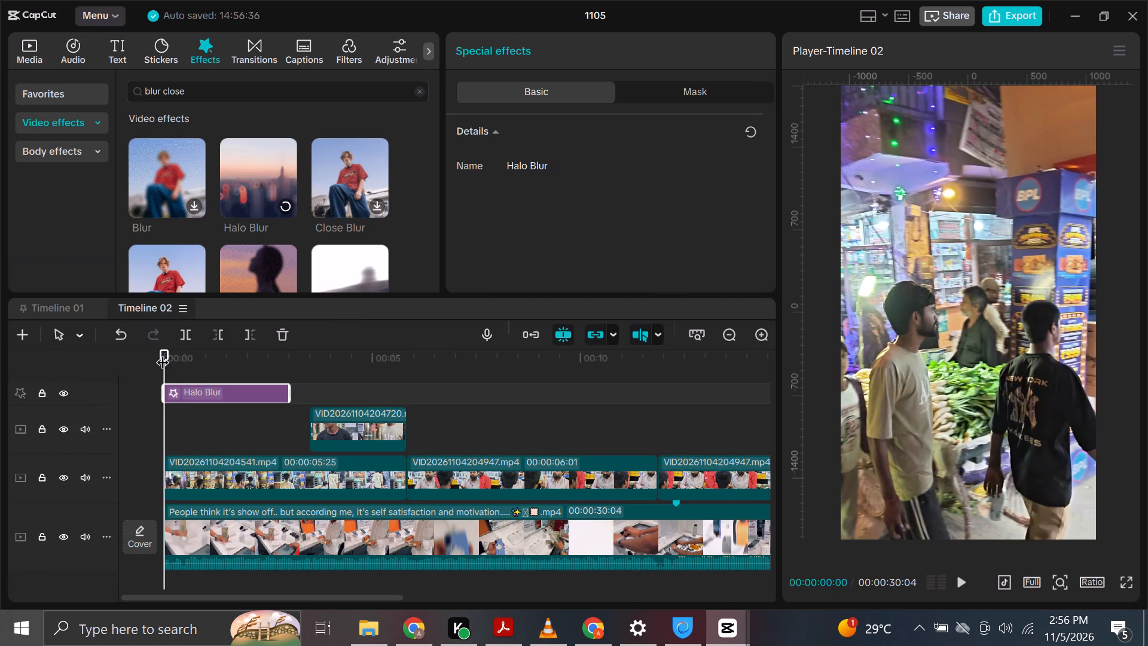
key("space")
key("space")
left_click_drag(184, 350, 178, 351)
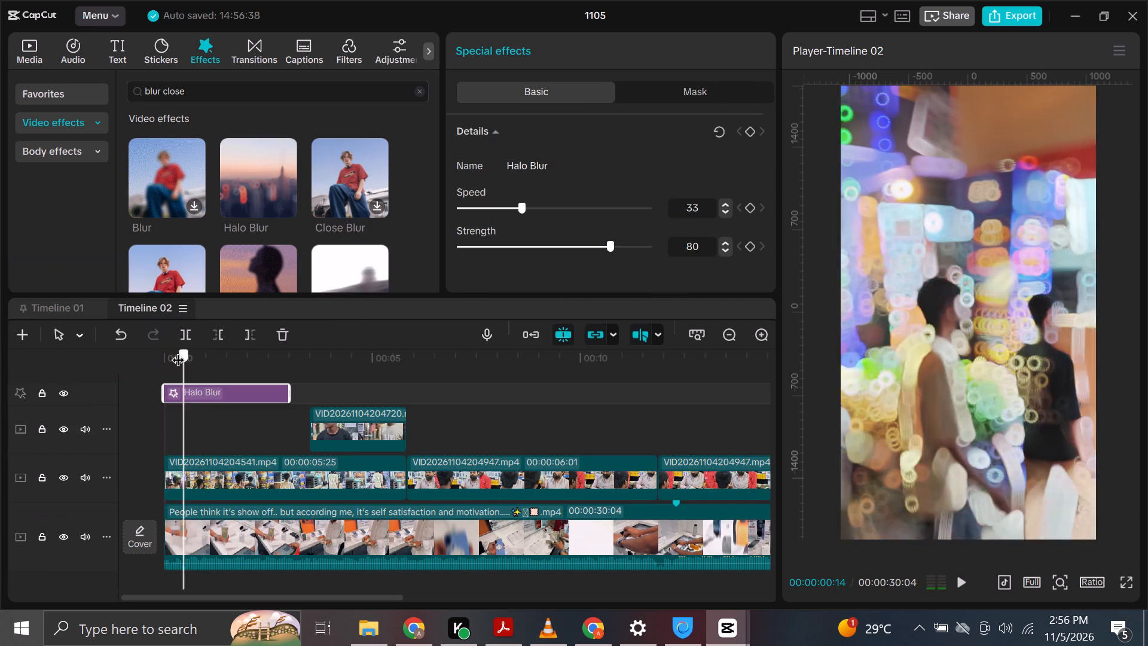
left_click_drag(178, 351, 133, 356)
key("space")
key("space")
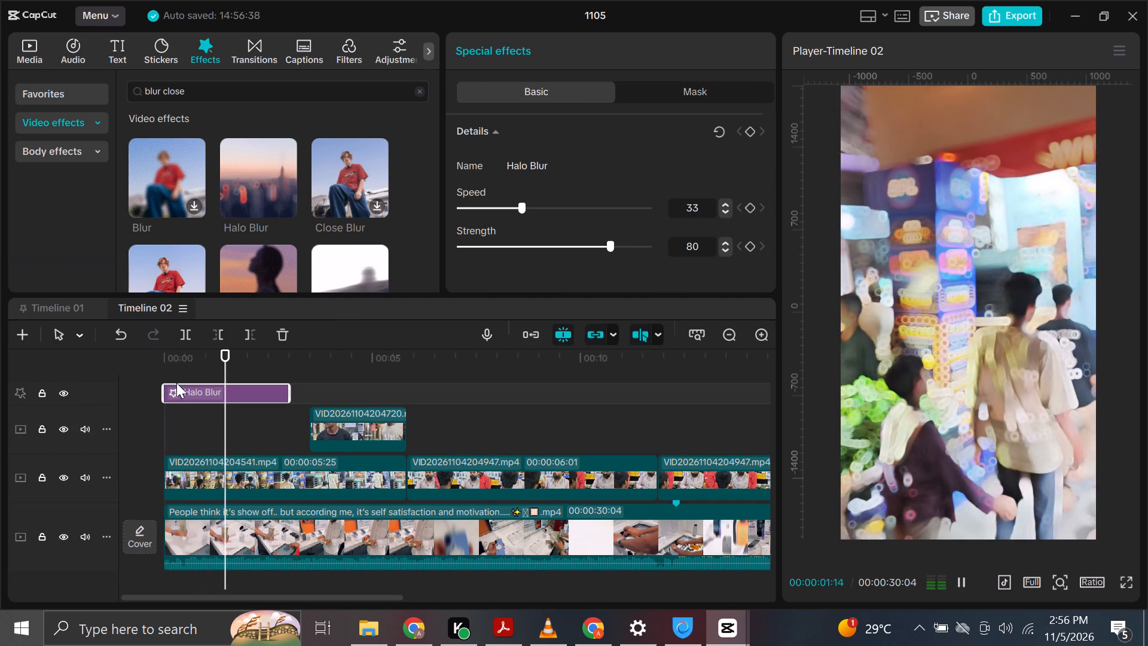
Shorten the Halo Blur effect to end about 1 second into Timeline 02, and replay the opening.
left_click_drag(292, 391, 291, 394)
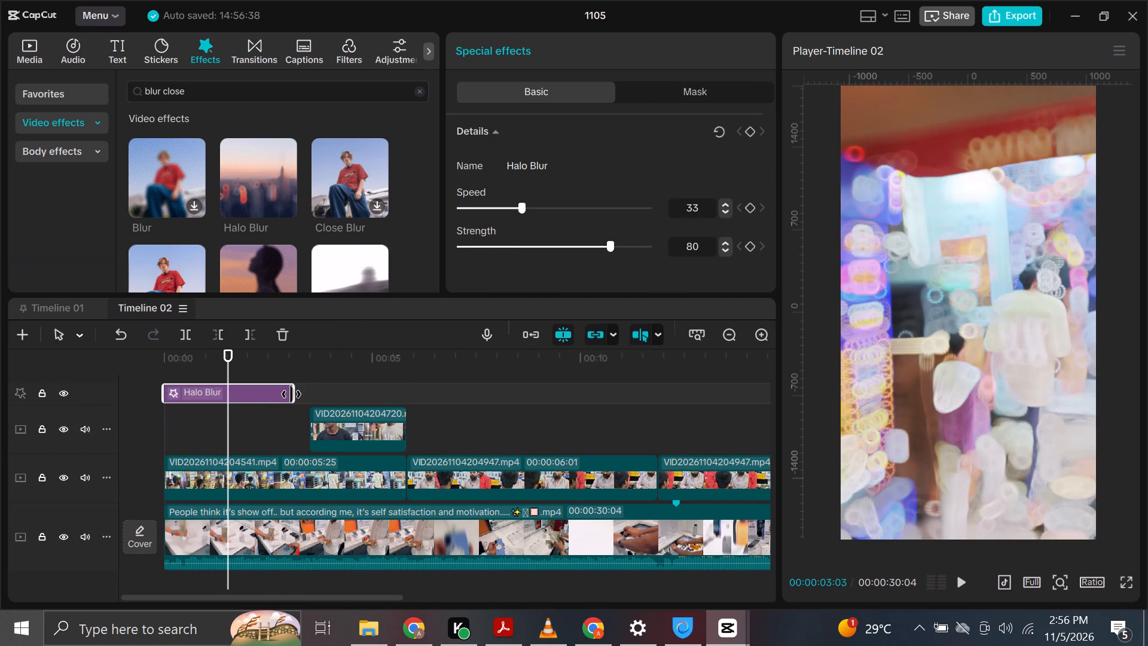
left_click_drag(291, 394, 209, 416)
left_click_drag(191, 361, 115, 356)
key("space")
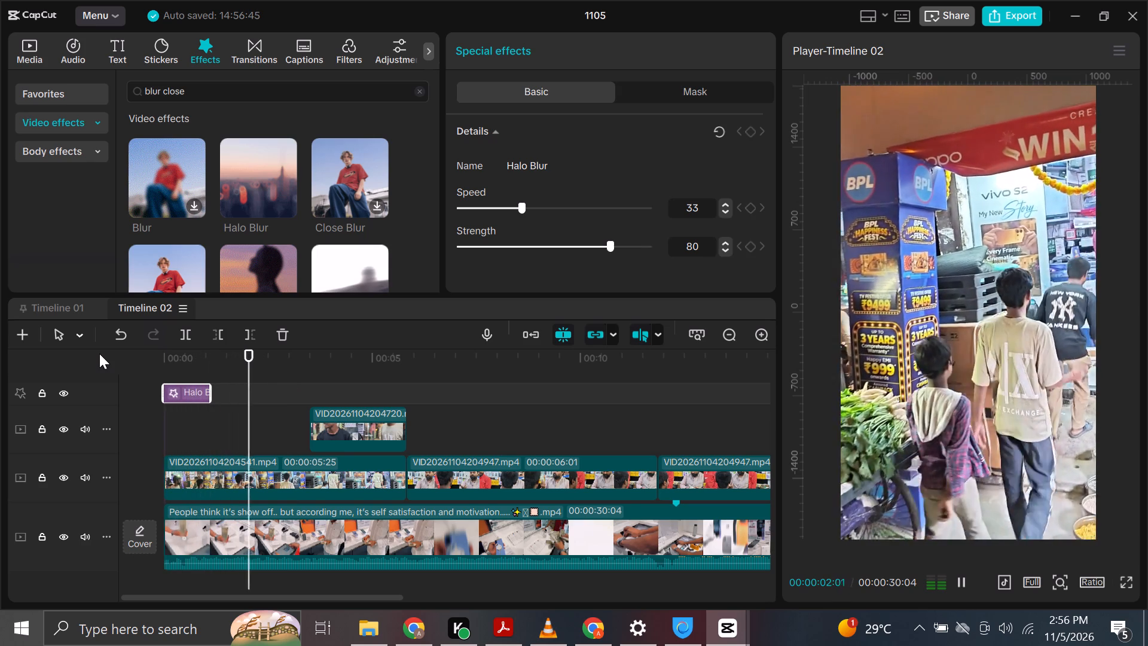
key("space")
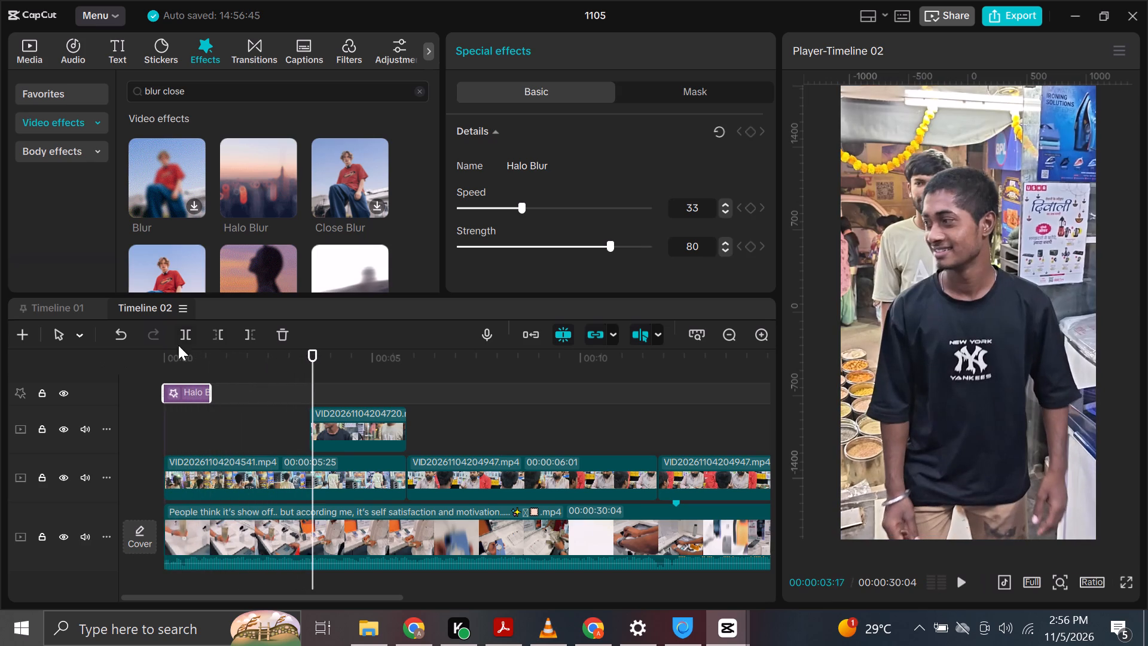
Add a Transform keyframe at 100% scale to the first clip, VID20261104204541.mp4, at 00:00:00:04.
left_click(183, 358)
left_click(179, 358)
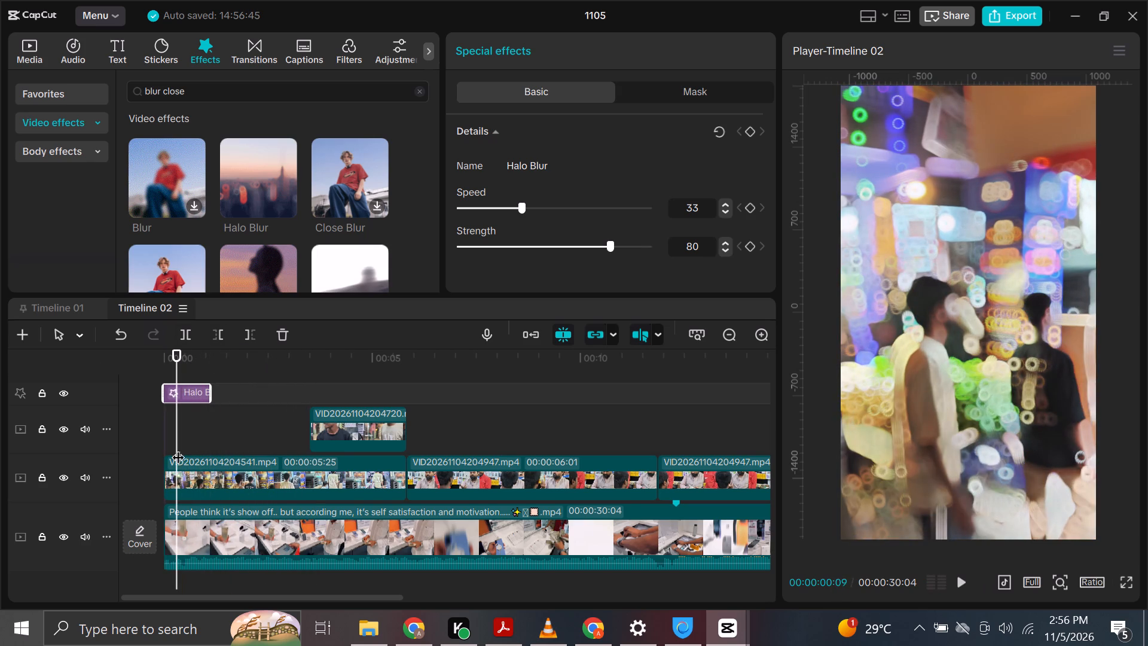
left_click(176, 447)
left_click(202, 438)
left_click(206, 438)
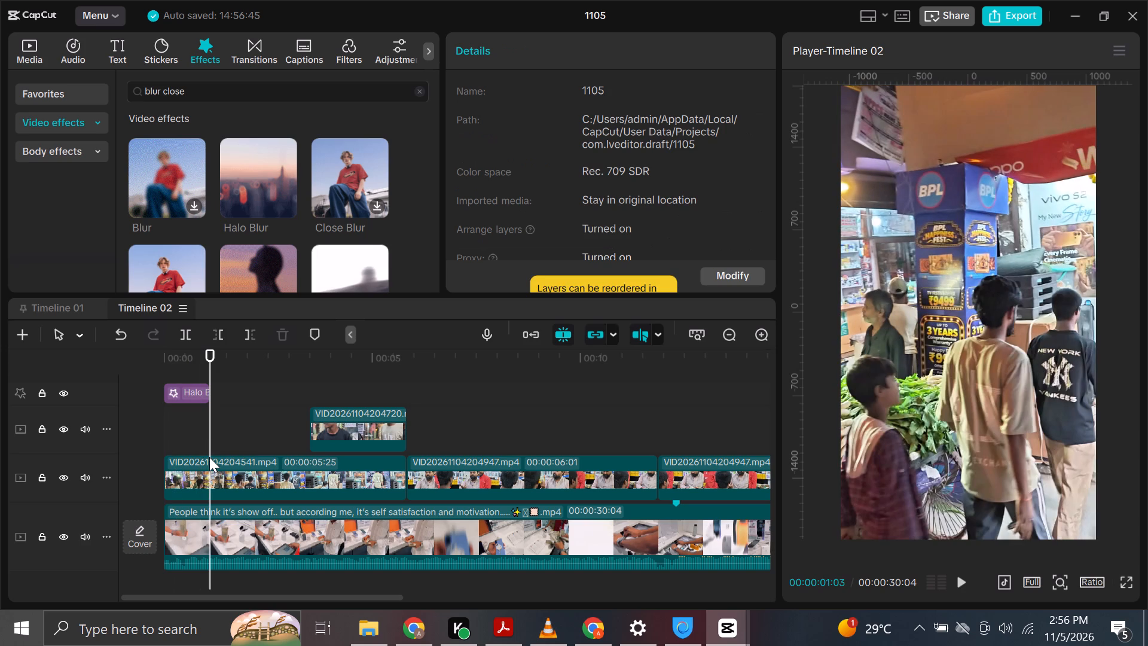
left_click(170, 447)
left_click(174, 473)
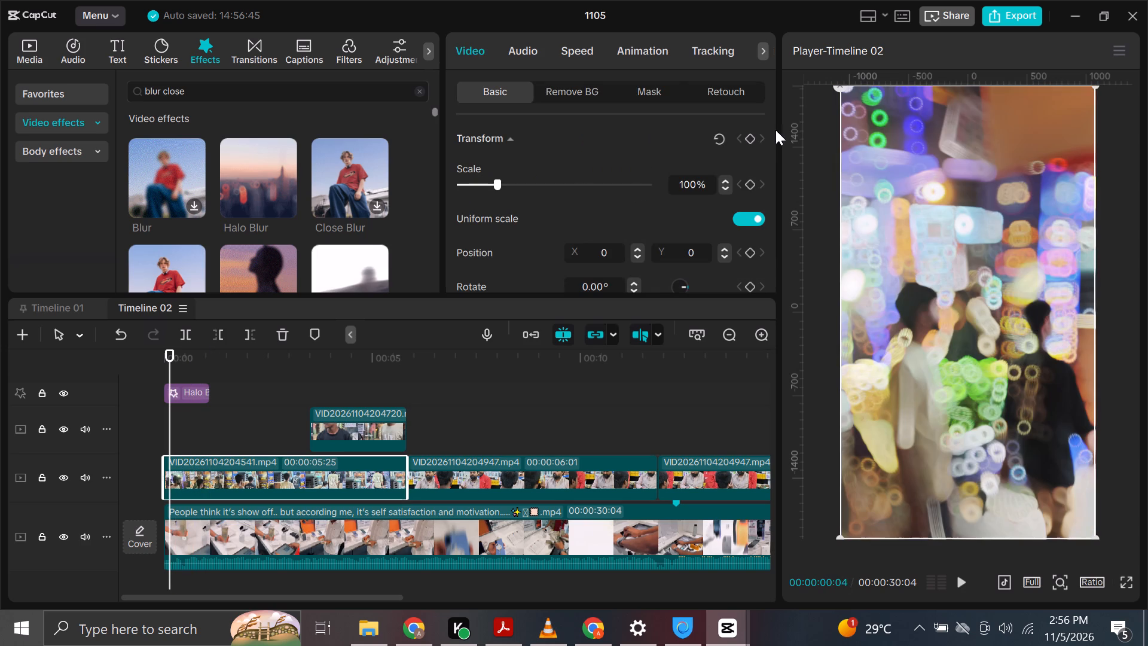
left_click(755, 140)
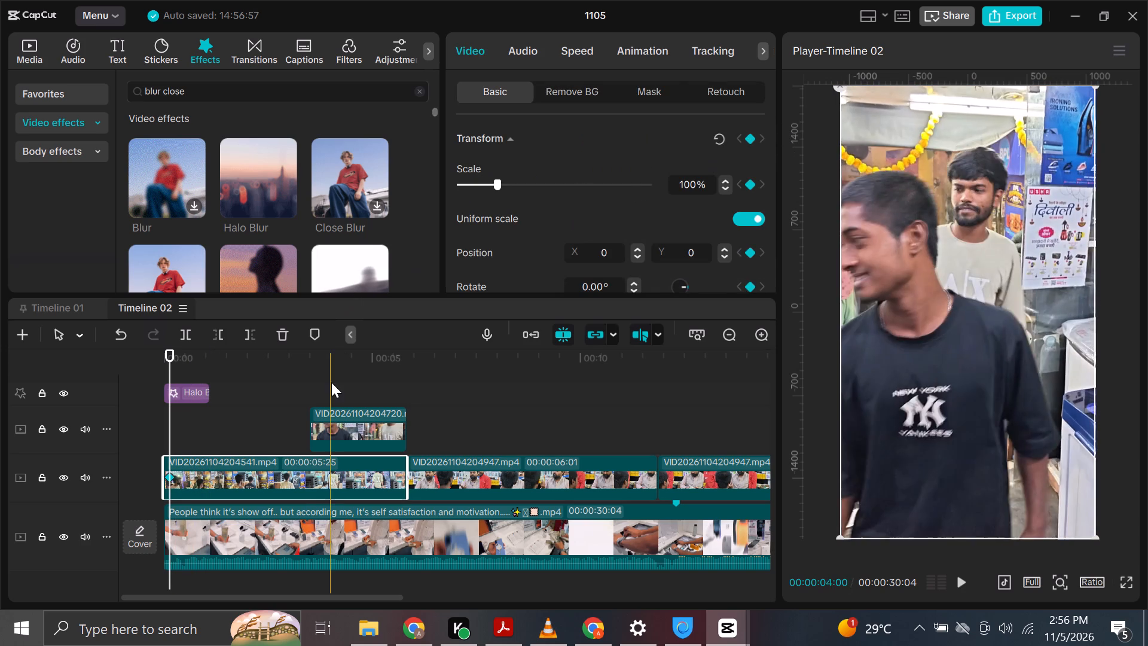
Enlarge VID20261104204541.mp4 to 123% scale at 00:00:03:14 so it zooms in from the opening keyframe.
left_click(311, 374)
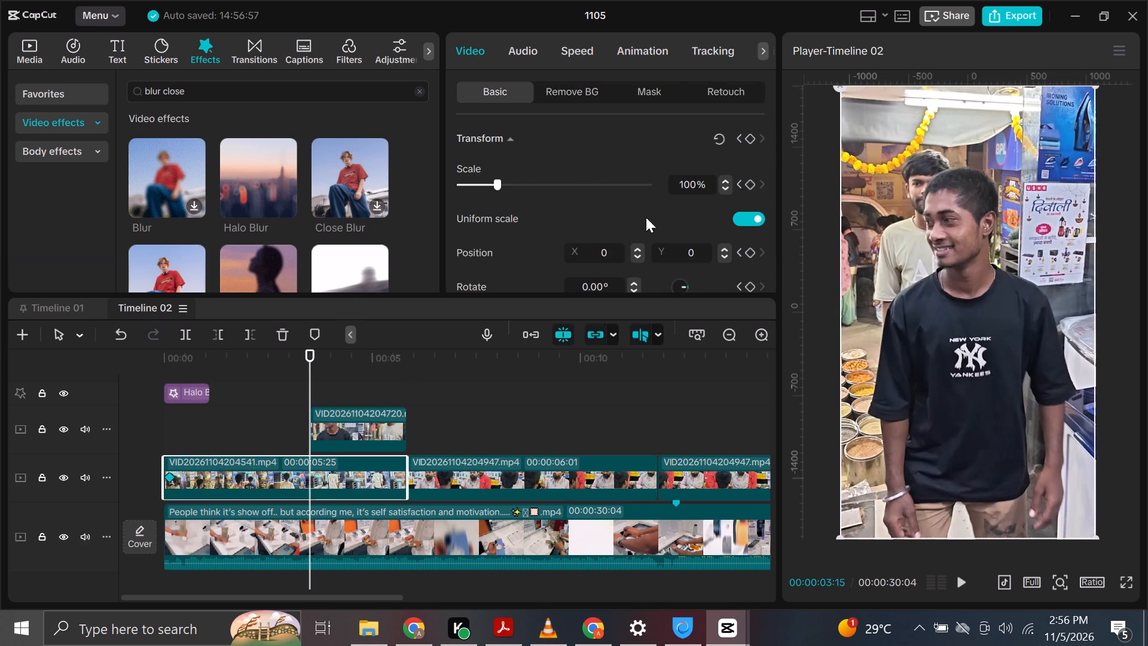
key("Left")
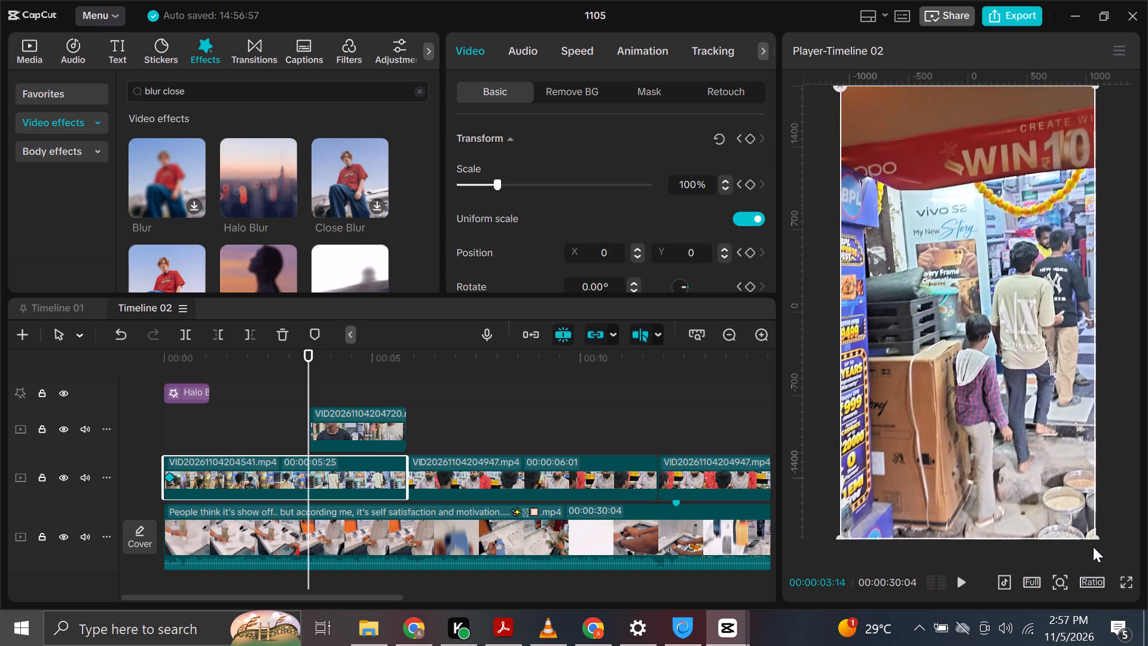
left_click_drag(1094, 538, 1117, 560)
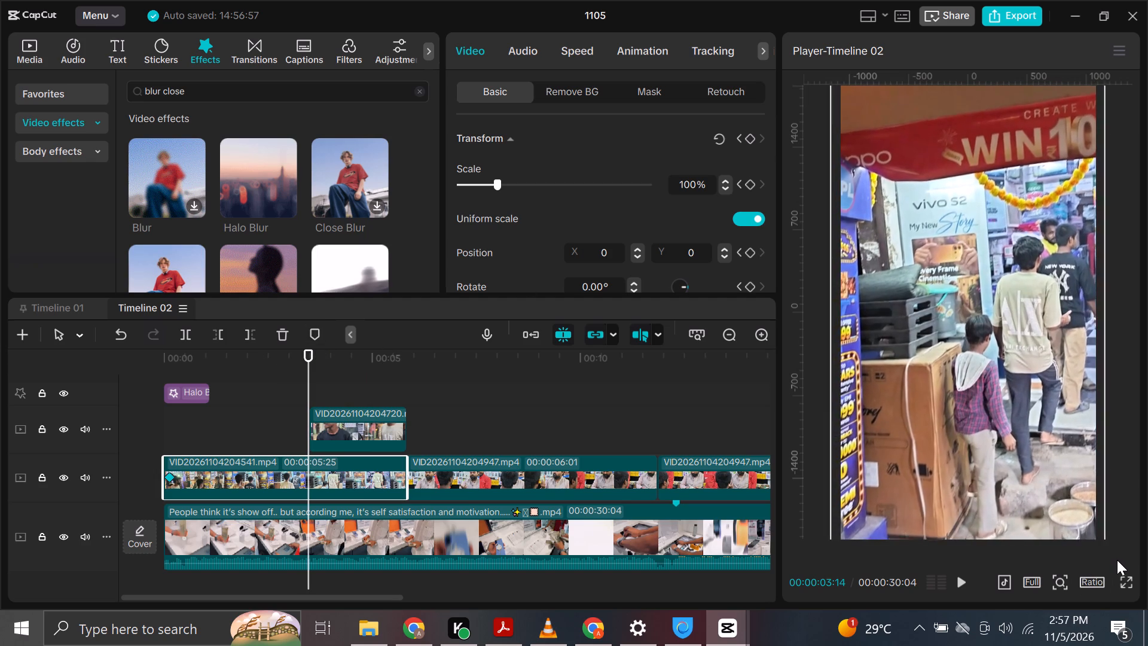
left_click_drag(1117, 560, 1143, 613)
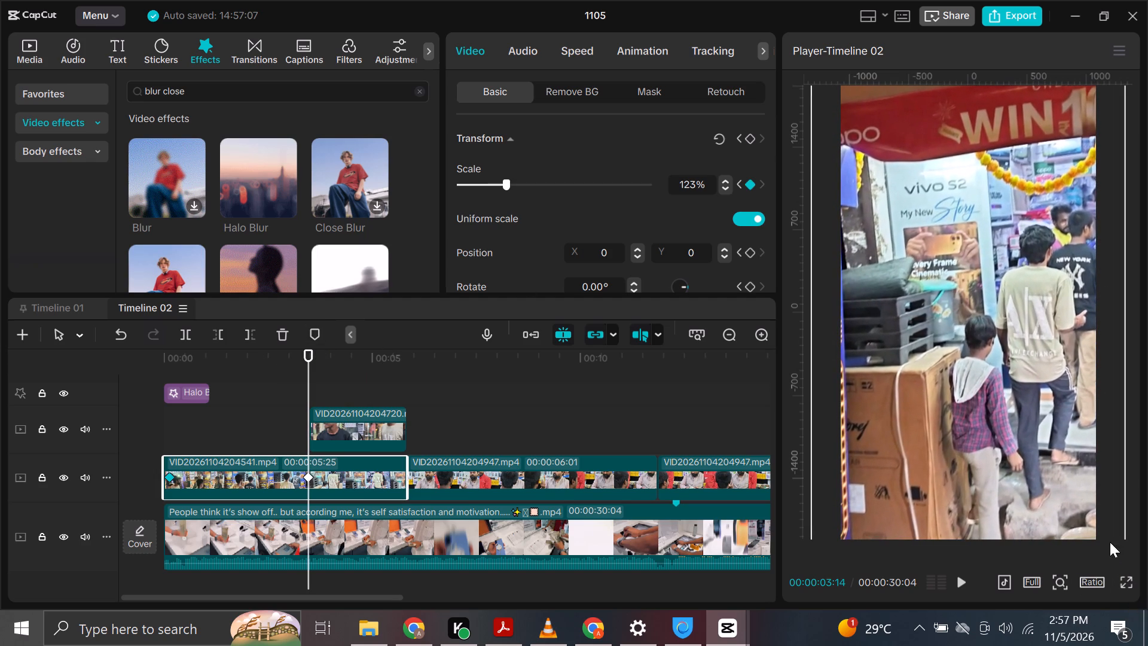
Replay the opening from the beginning to preview the zoom on the first clip, and look through more blur effects.
left_click_drag(258, 361, 72, 365)
key("space")
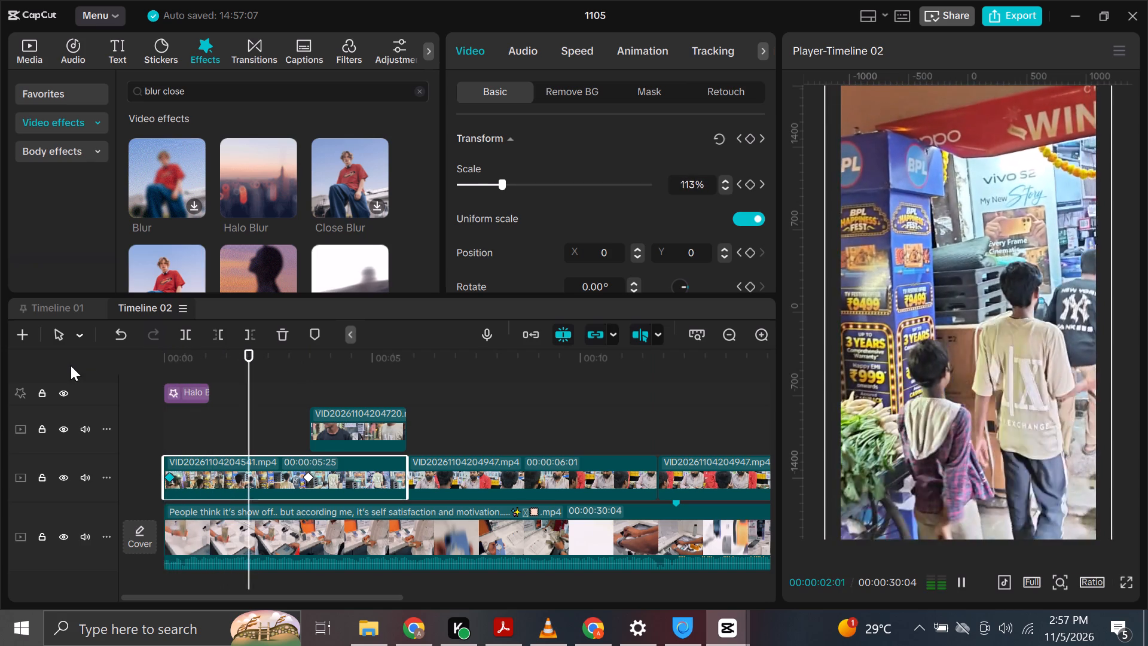
key("space")
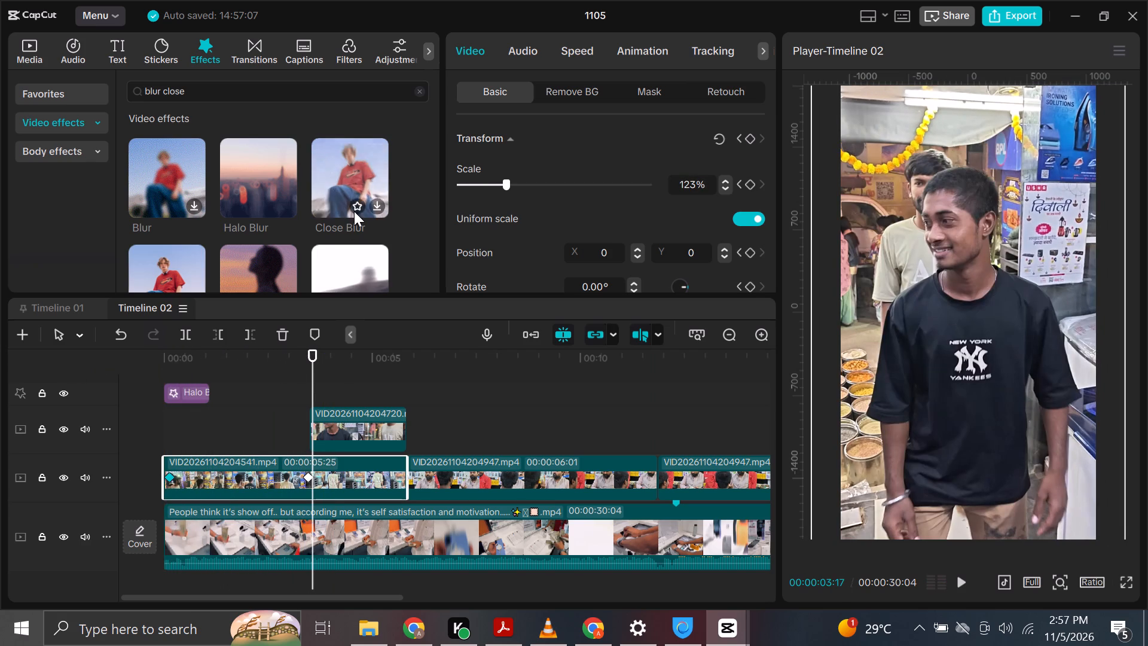
scroll(309, 259, "down", 1)
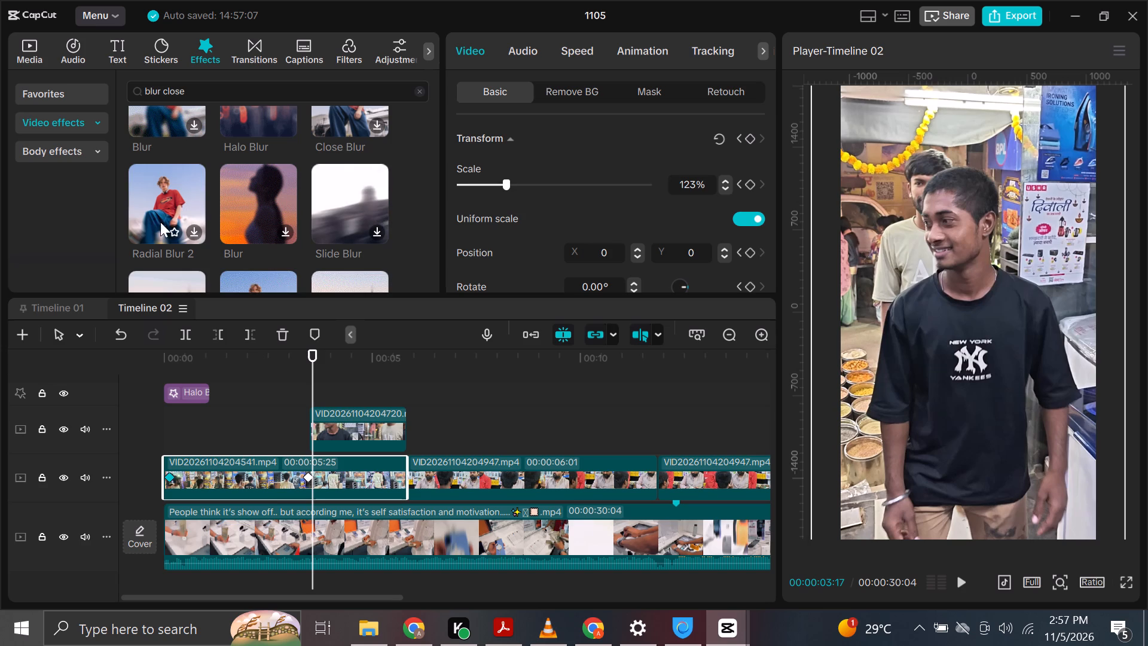
scroll(169, 210, "down", 2)
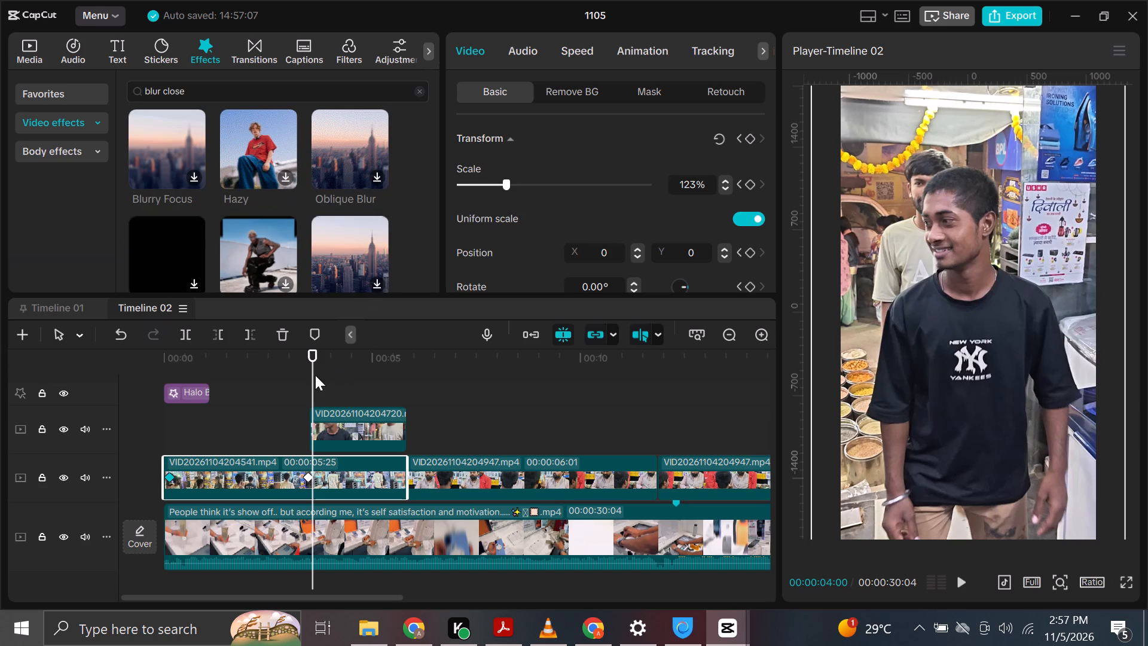
left_click(299, 371)
key("space")
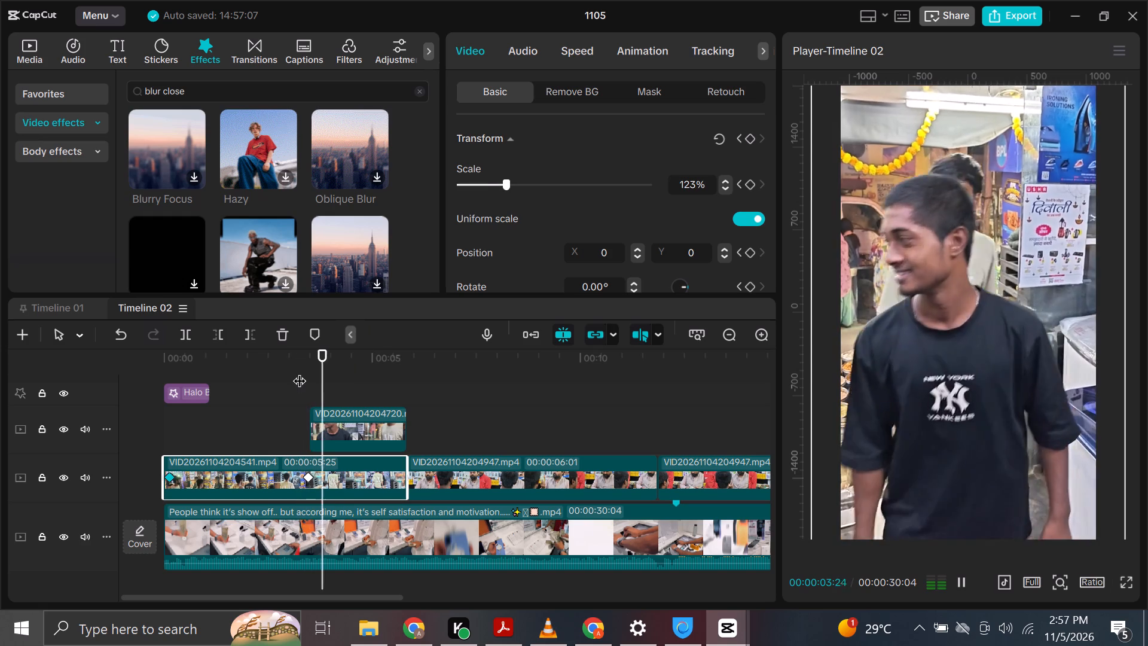
key("space")
left_click(299, 371)
left_click_drag(284, 370, 277, 370)
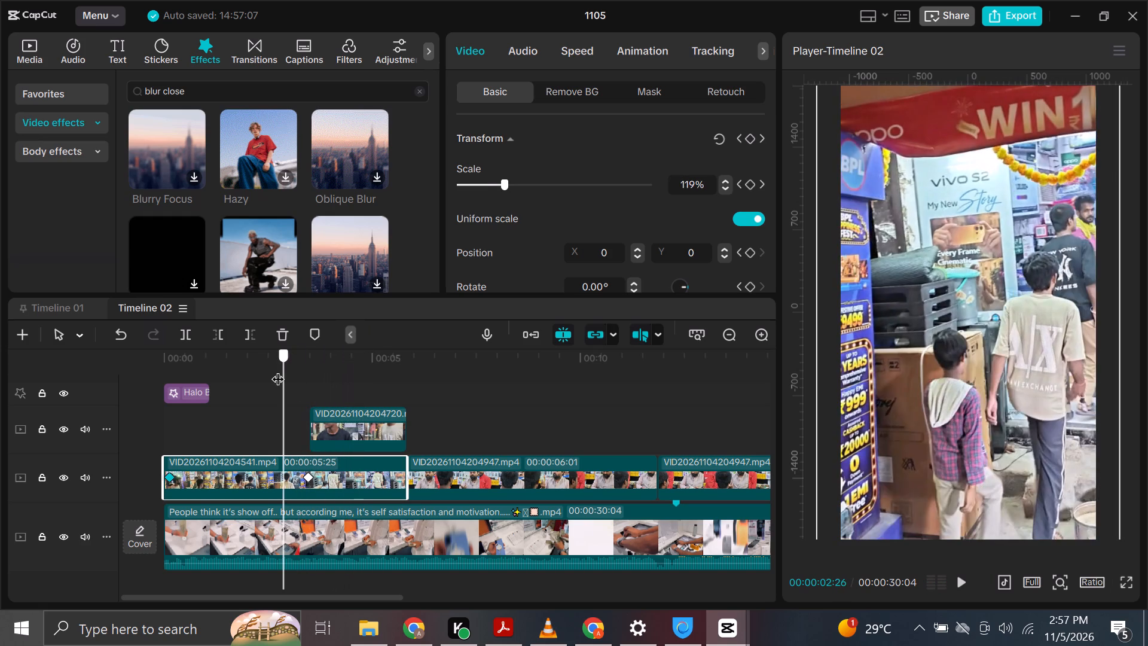
left_click_drag(277, 370, 100, 388)
key("space")
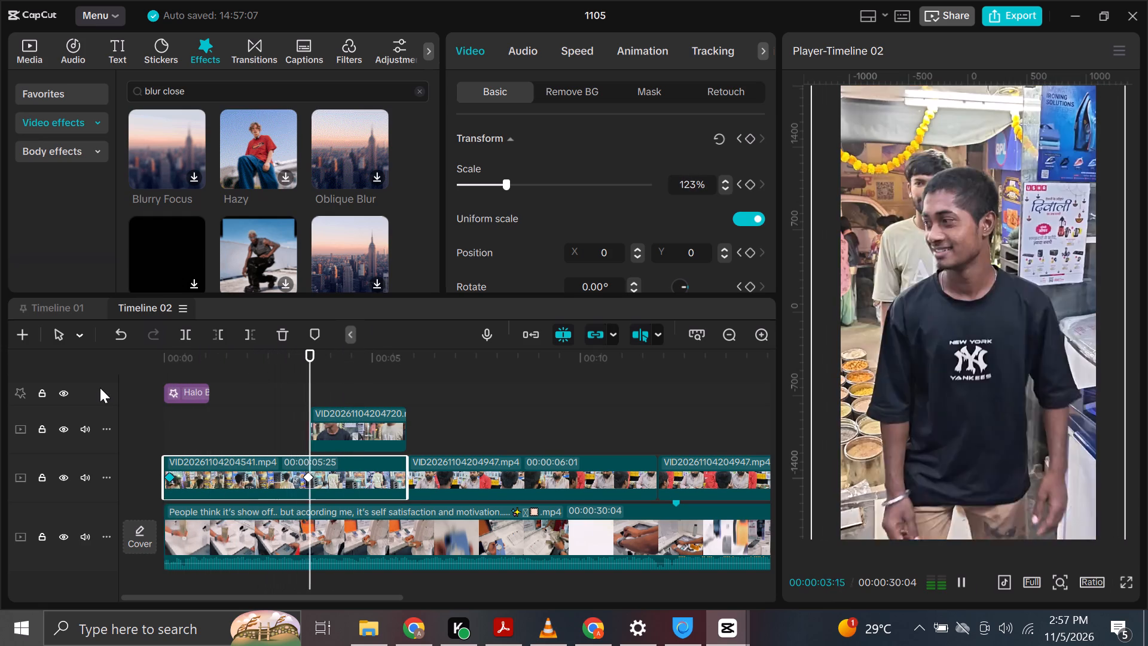
key("space")
Replay short sections of the first clip between about 1 and 3 seconds to check its pacing.
left_click(255, 380)
key("space")
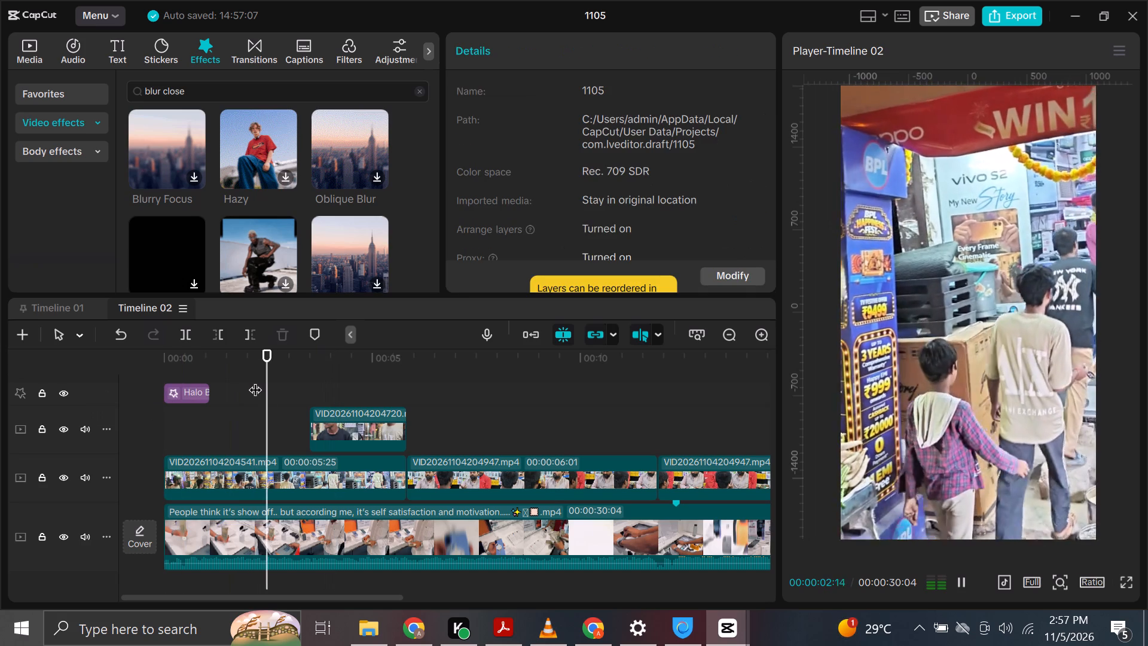
key("space")
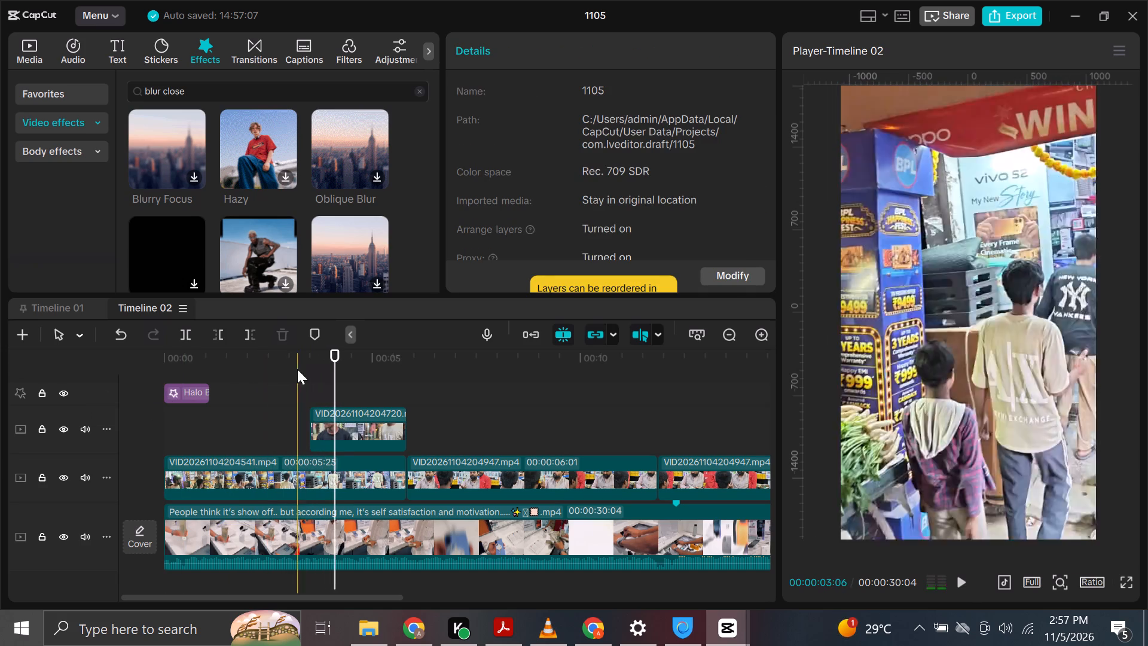
left_click_drag(297, 369, 289, 367)
left_click(270, 366)
key("space")
key("space")
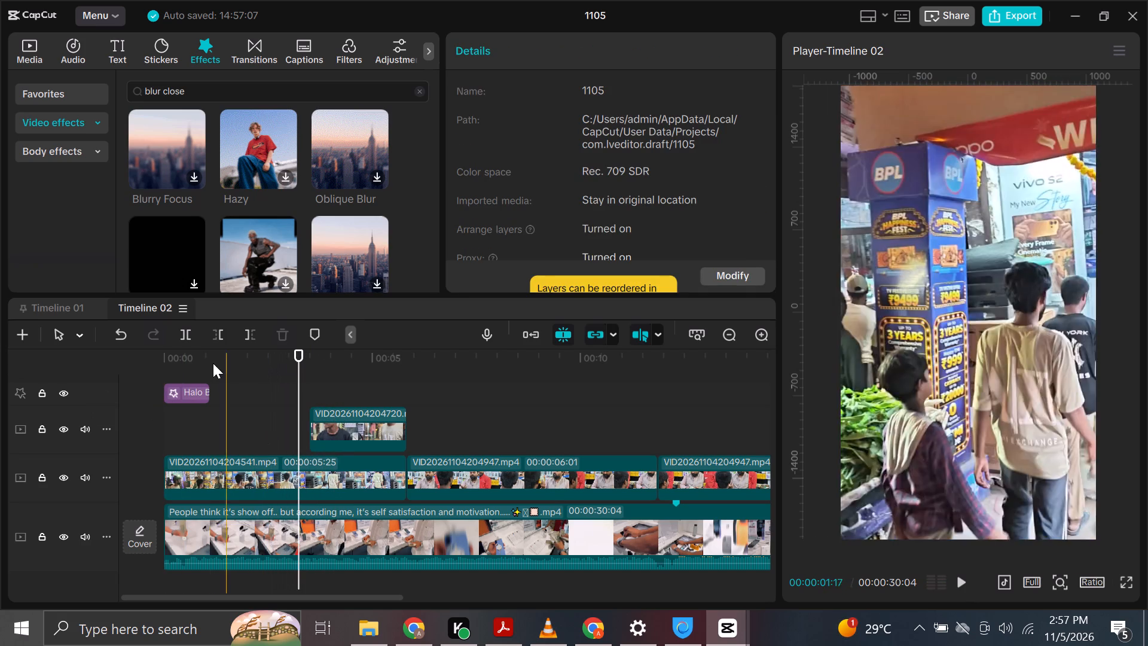
left_click(209, 349)
key("space")
key("space")
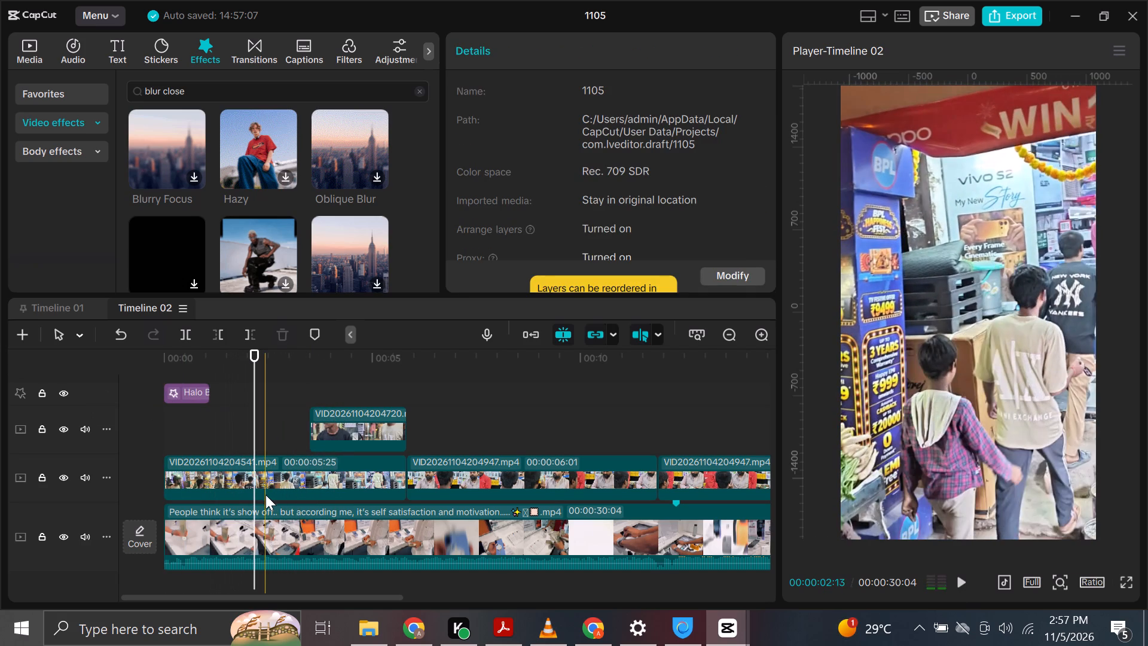
Apply a Custom speed curve to the first clip, VID20261104204541.mp4.
left_click(265, 495)
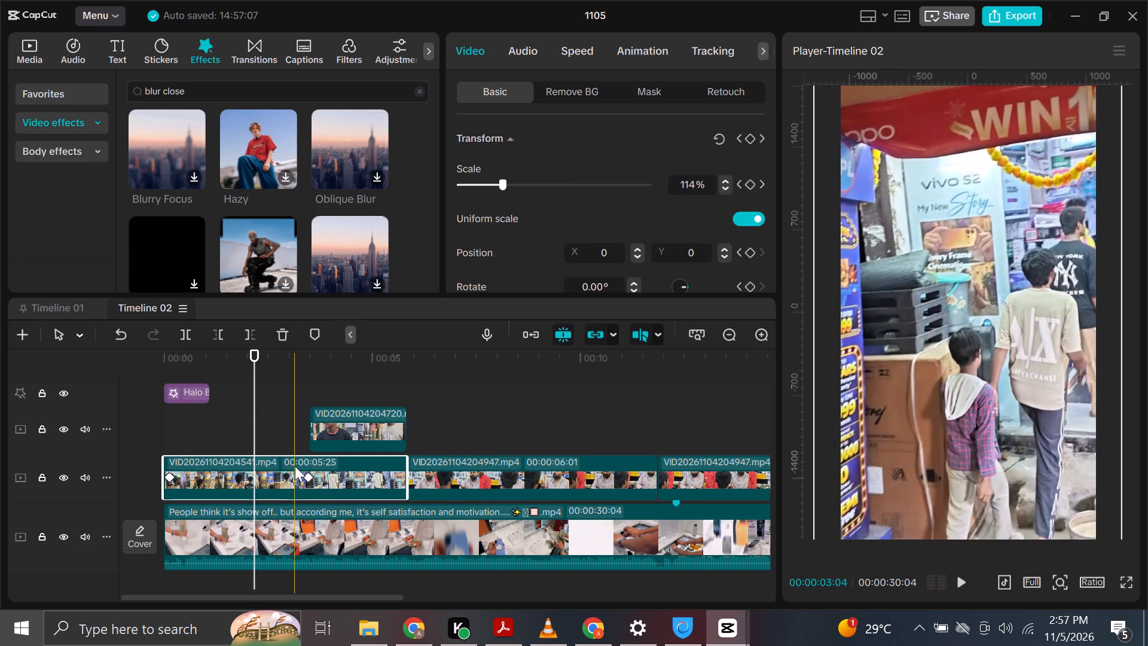
left_click(577, 41)
left_click(577, 48)
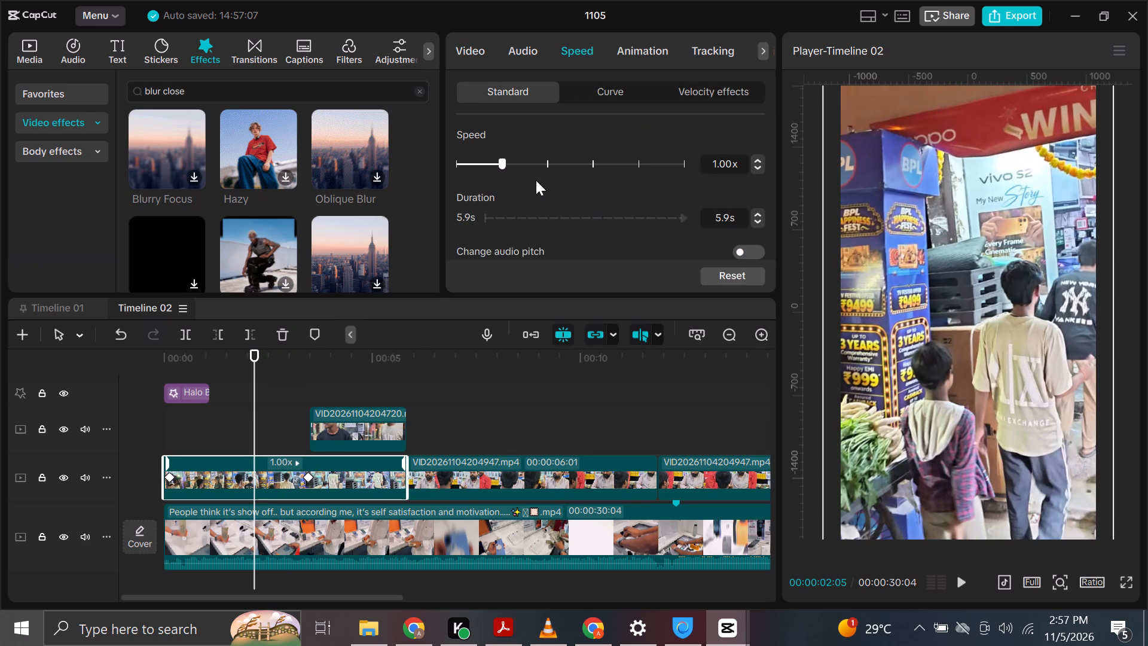
left_click(609, 92)
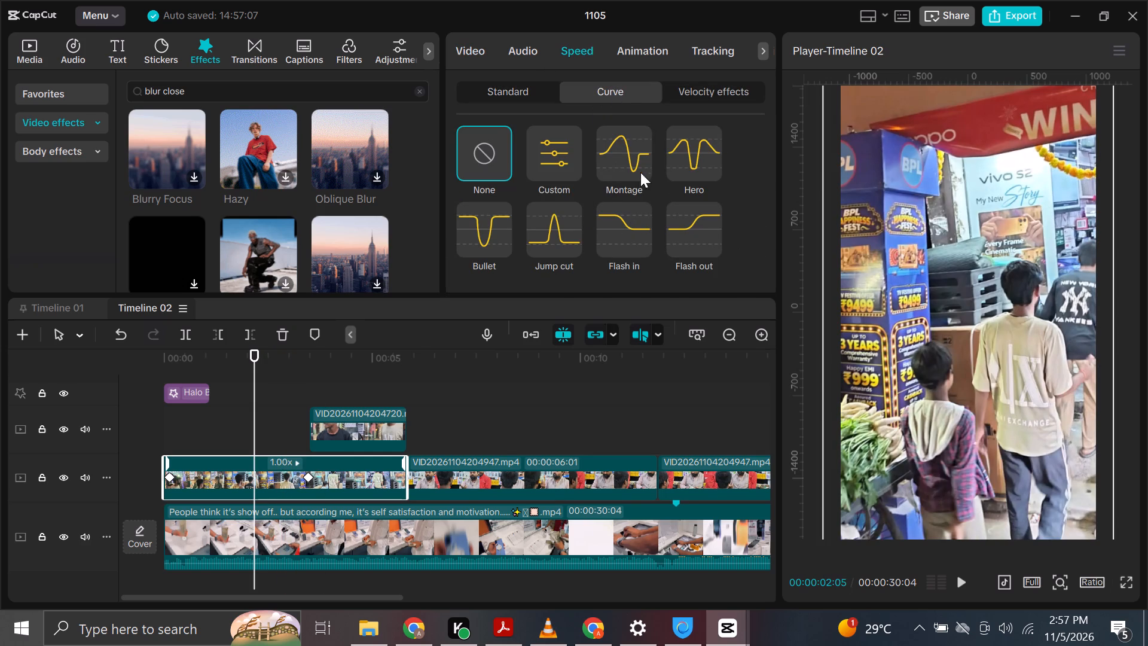
left_click(560, 156)
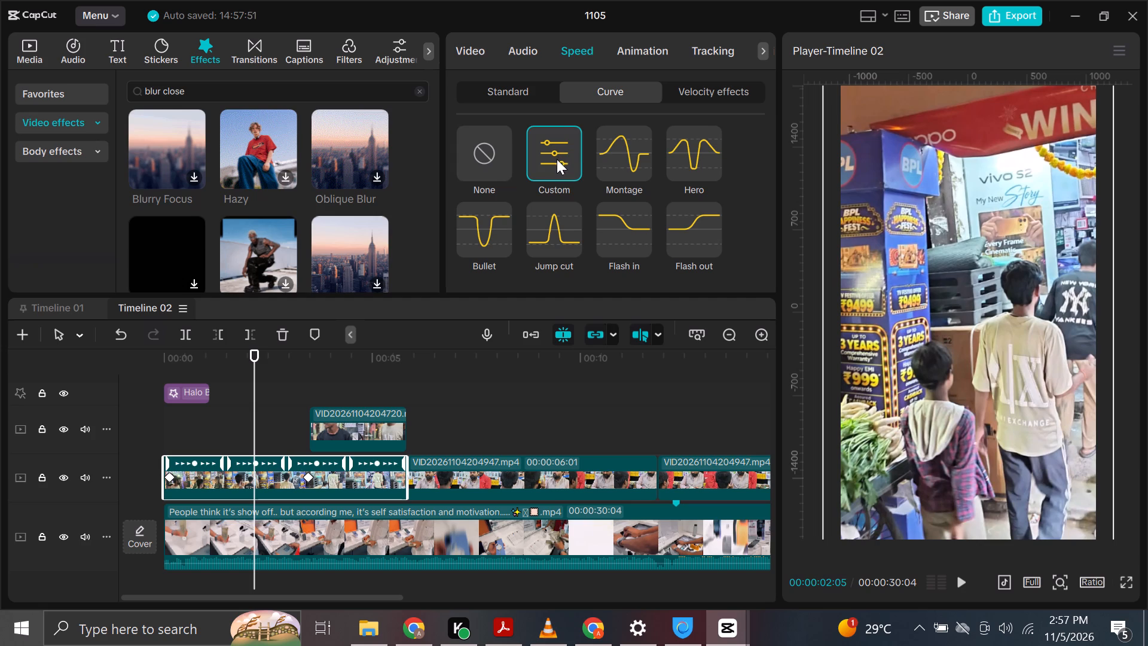
left_click(562, 153)
double_click(561, 154)
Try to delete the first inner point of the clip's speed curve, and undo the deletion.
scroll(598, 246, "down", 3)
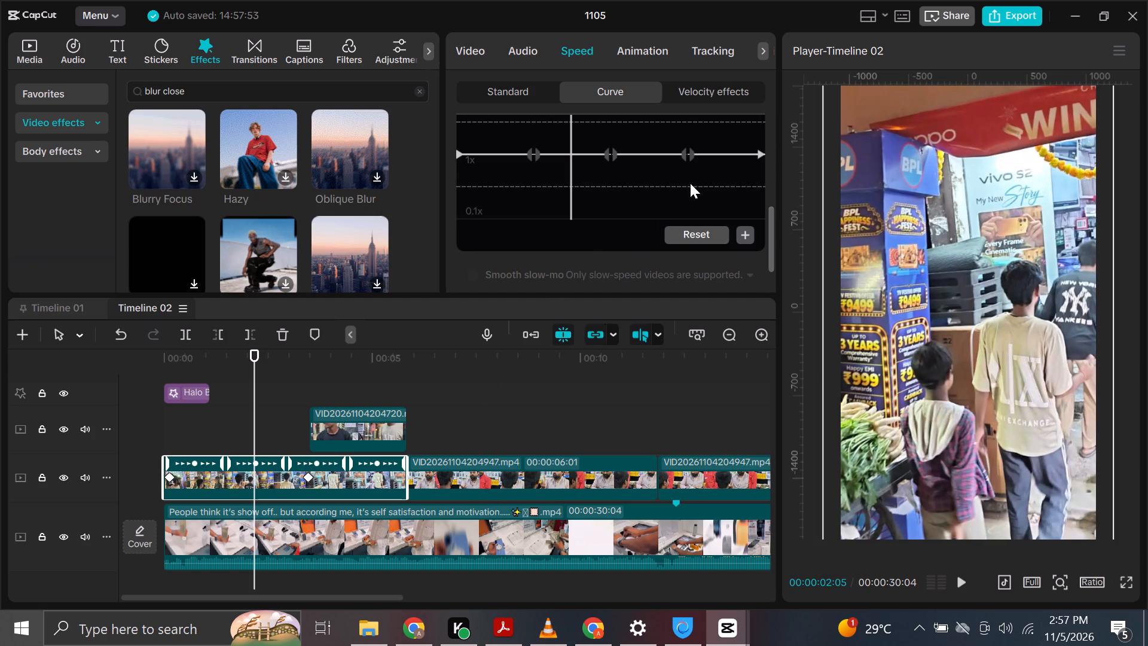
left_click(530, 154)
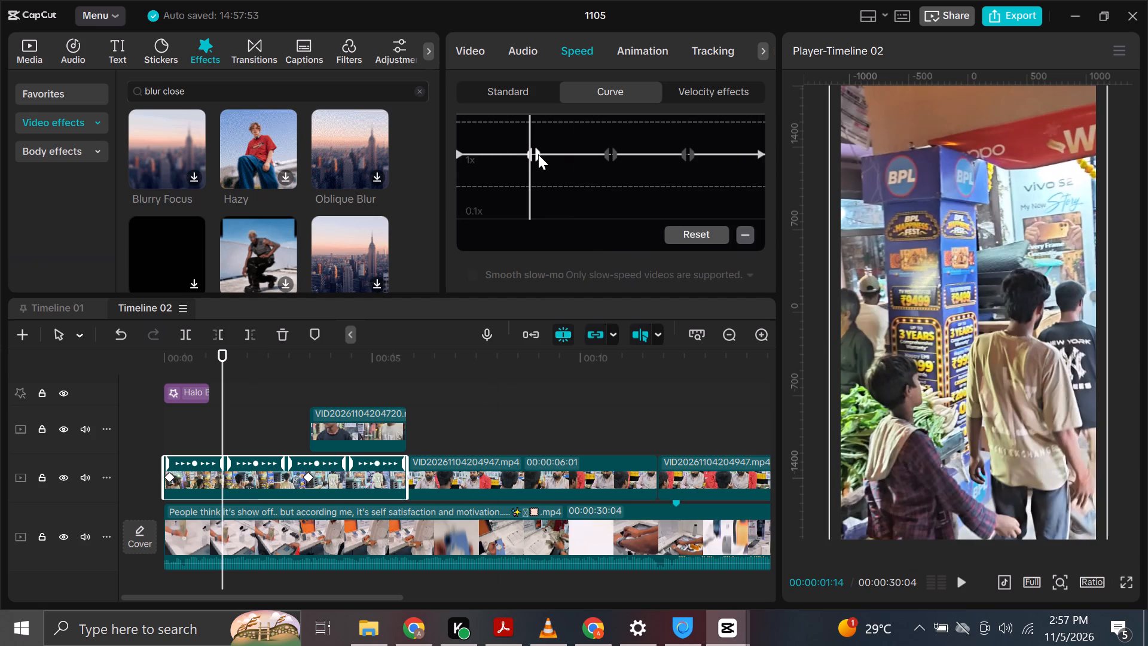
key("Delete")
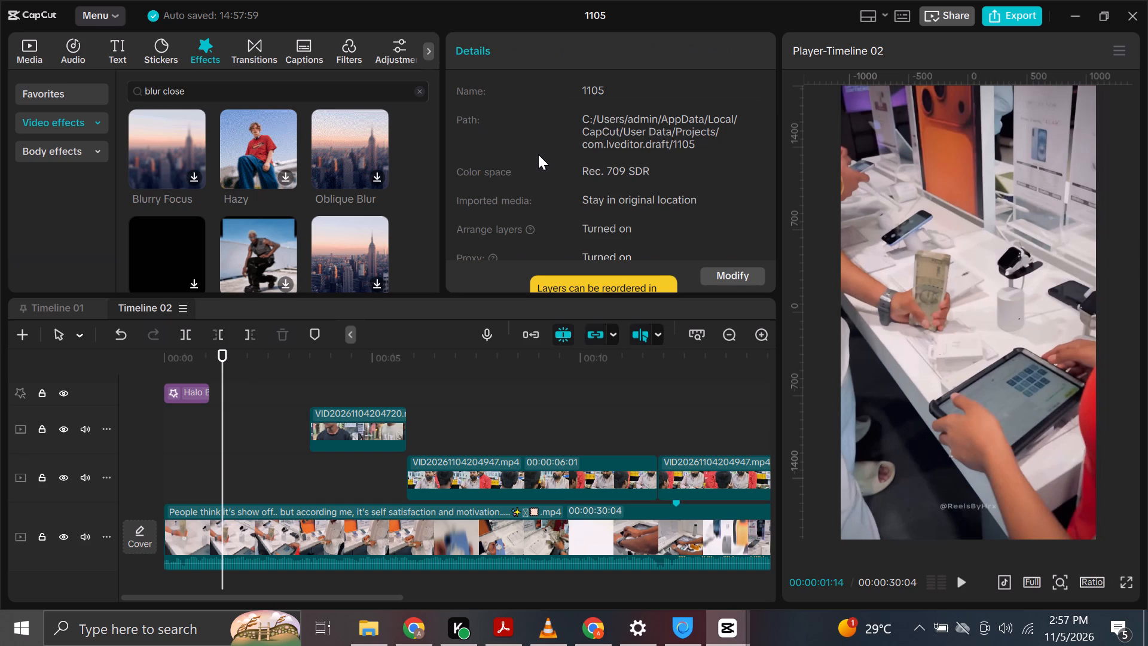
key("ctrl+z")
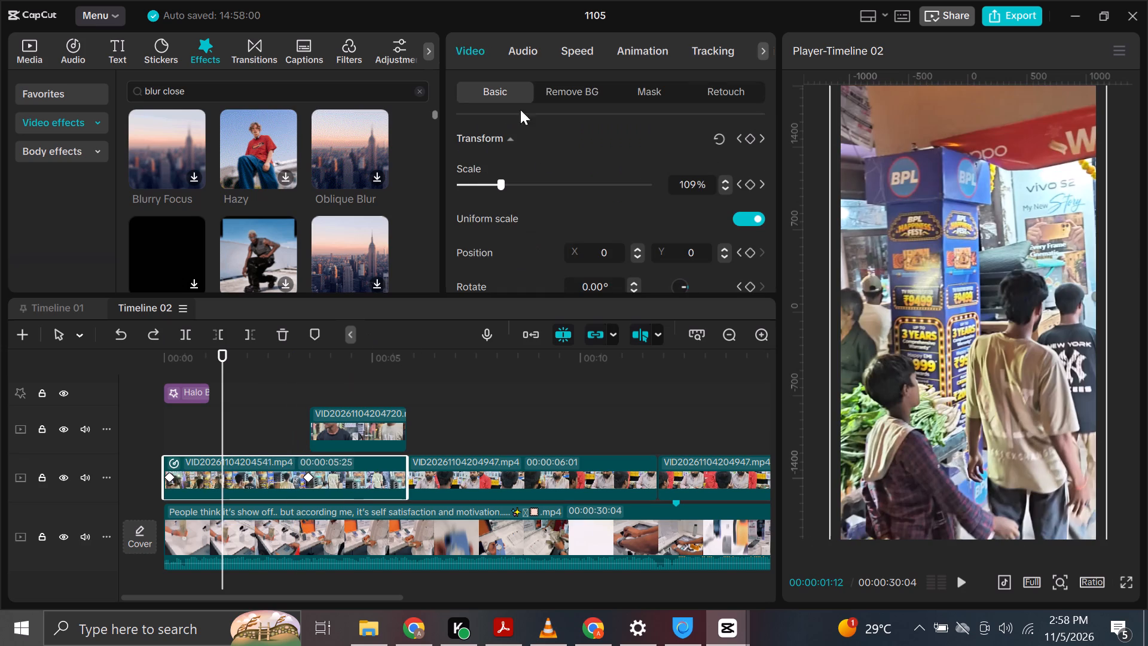
Lower the middle point of the first clip's speed curve to about 0.71x and preview the slowdown.
left_click(581, 47)
scroll(585, 139, "down", 1)
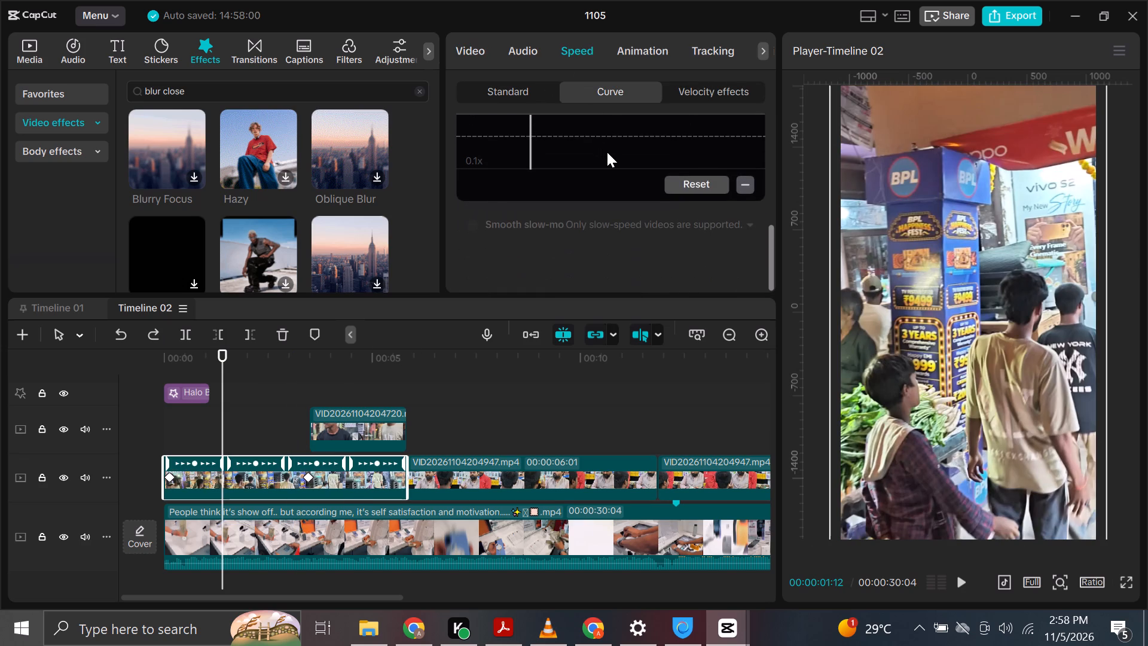
scroll(660, 199, "up", 1)
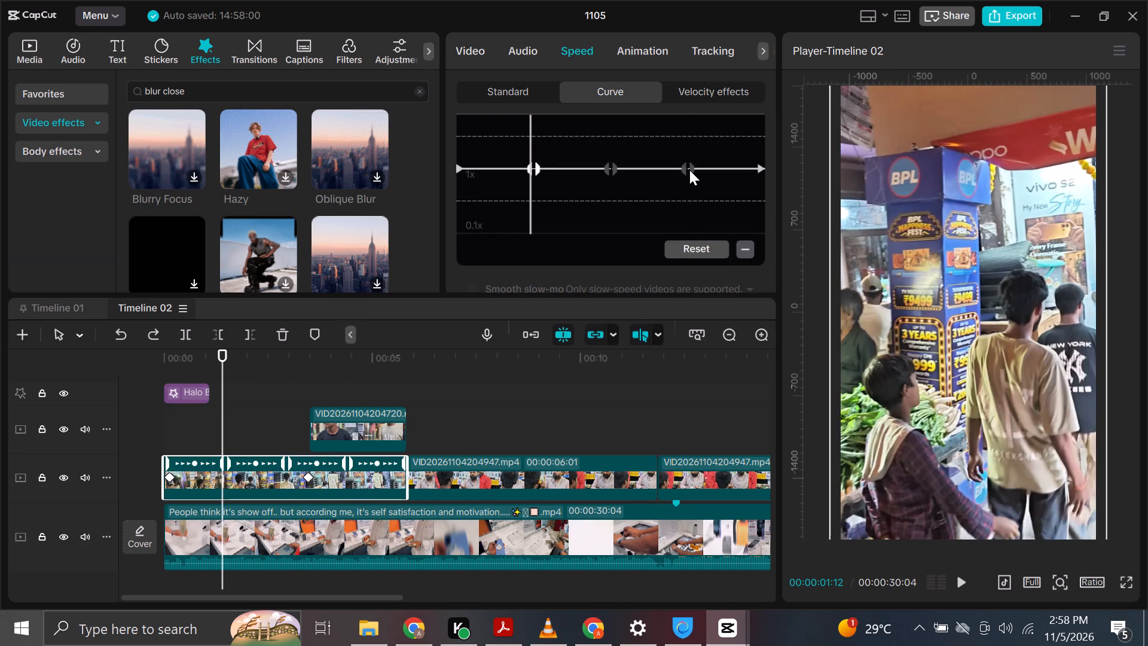
left_click(689, 170)
left_click(616, 167)
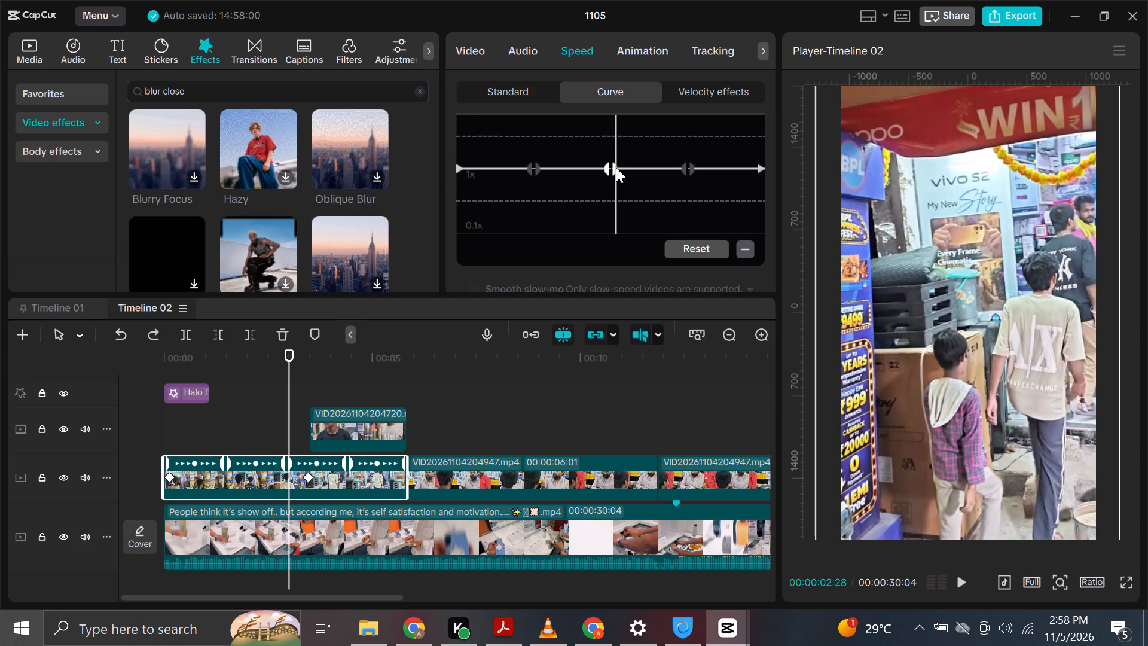
left_click_drag(610, 167, 608, 178)
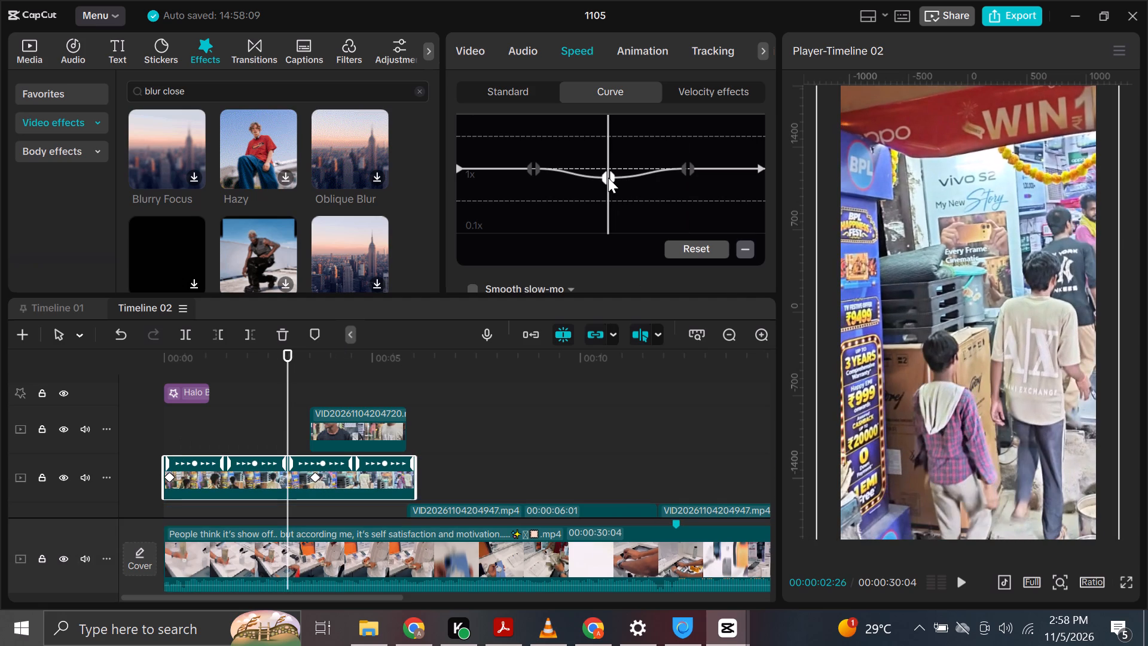
left_click_drag(608, 178, 604, 190)
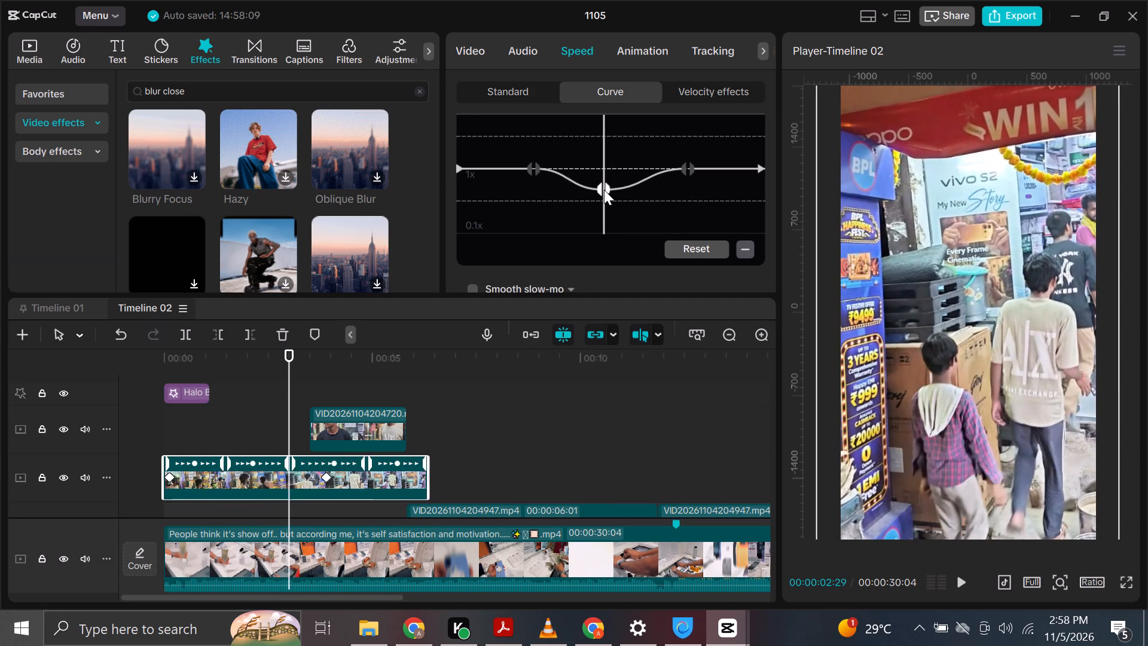
left_click_drag(240, 351, 221, 358)
key("space")
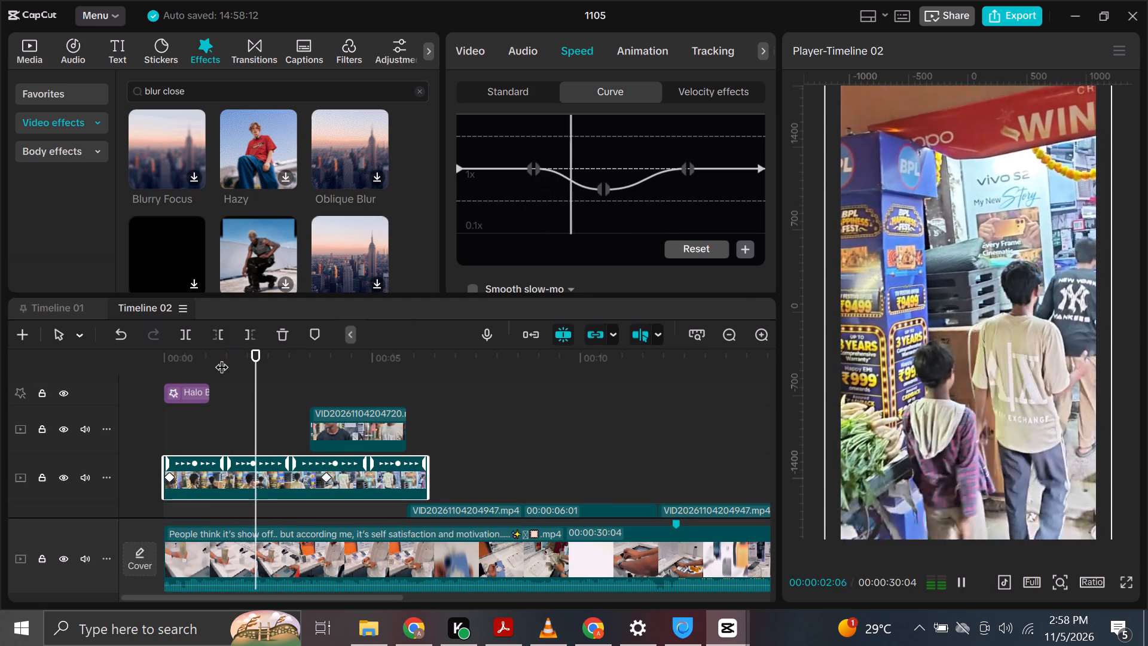
key("space")
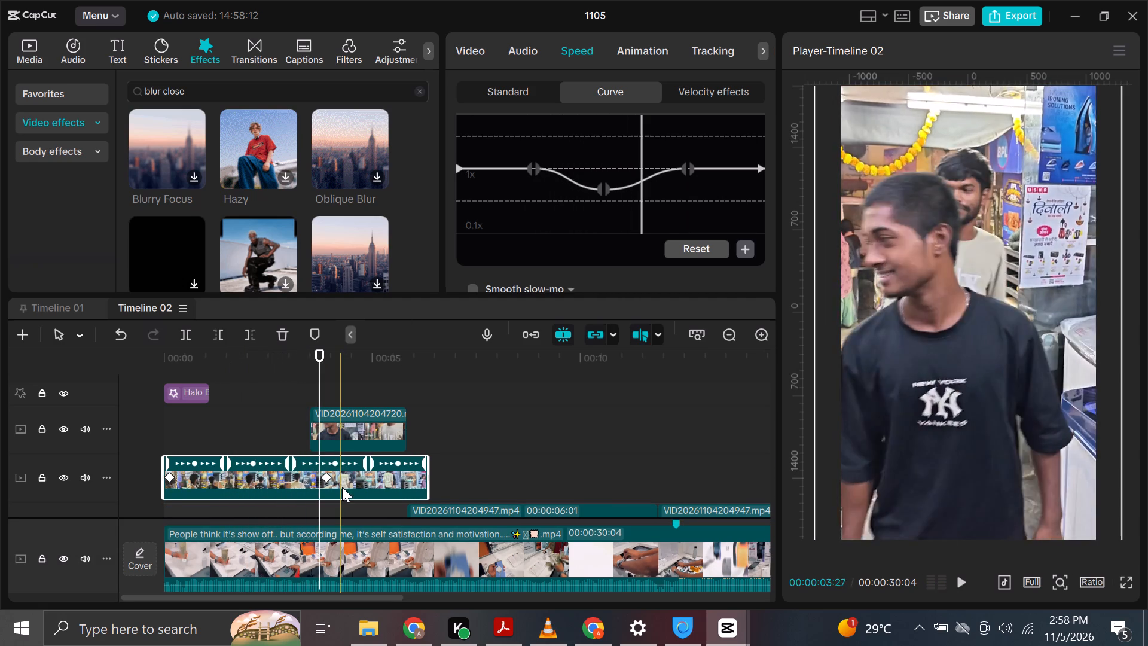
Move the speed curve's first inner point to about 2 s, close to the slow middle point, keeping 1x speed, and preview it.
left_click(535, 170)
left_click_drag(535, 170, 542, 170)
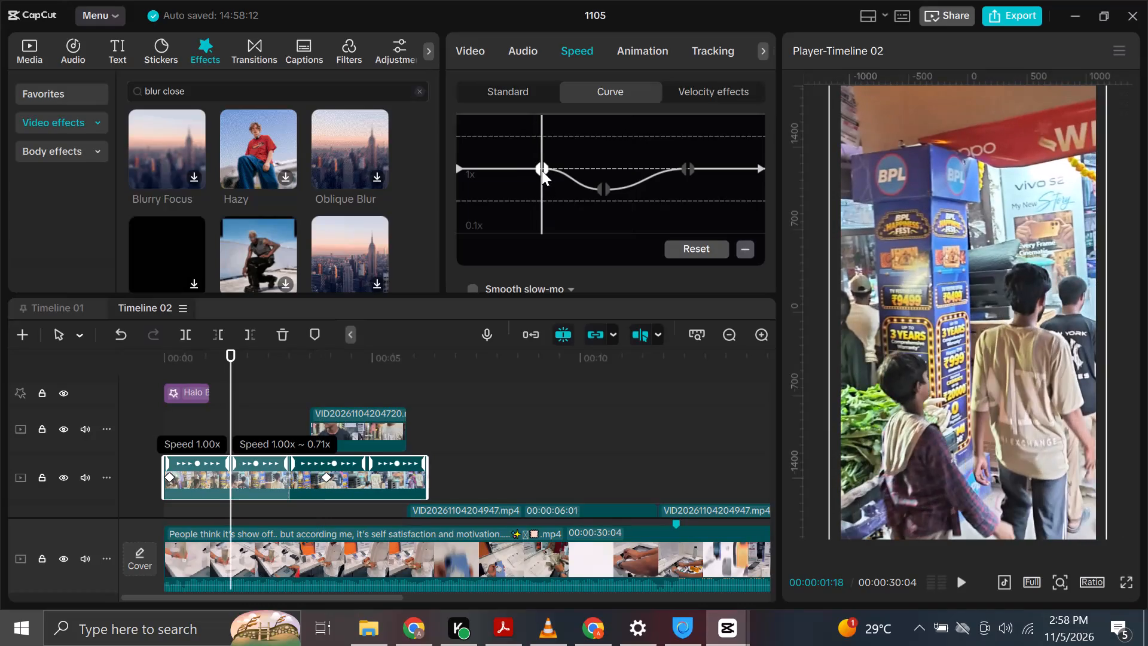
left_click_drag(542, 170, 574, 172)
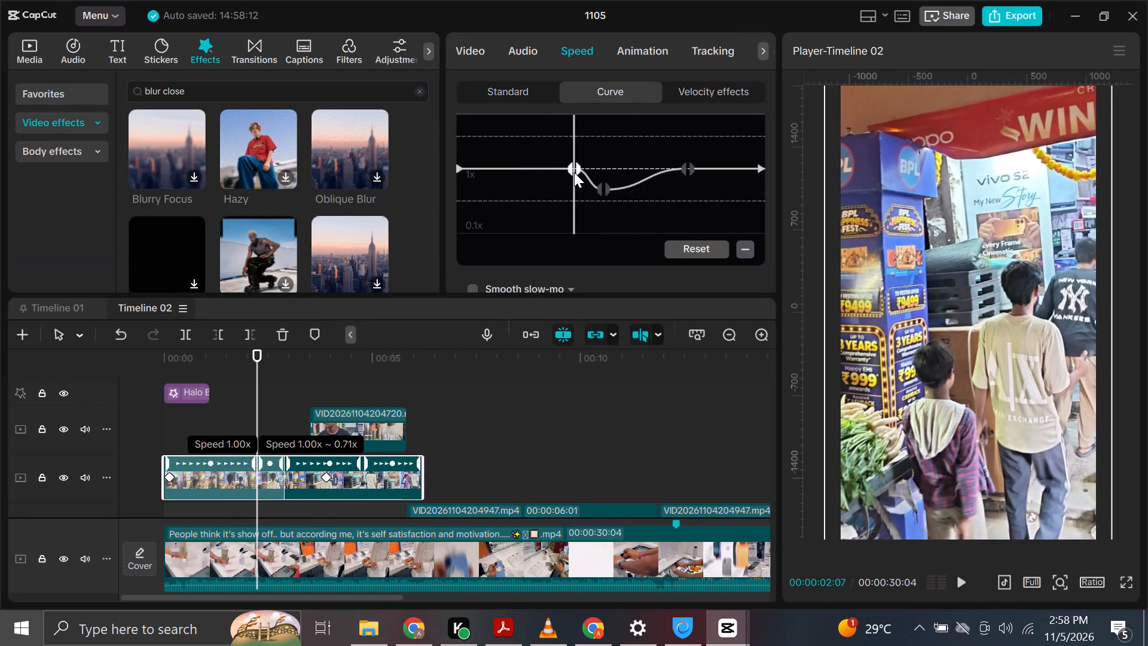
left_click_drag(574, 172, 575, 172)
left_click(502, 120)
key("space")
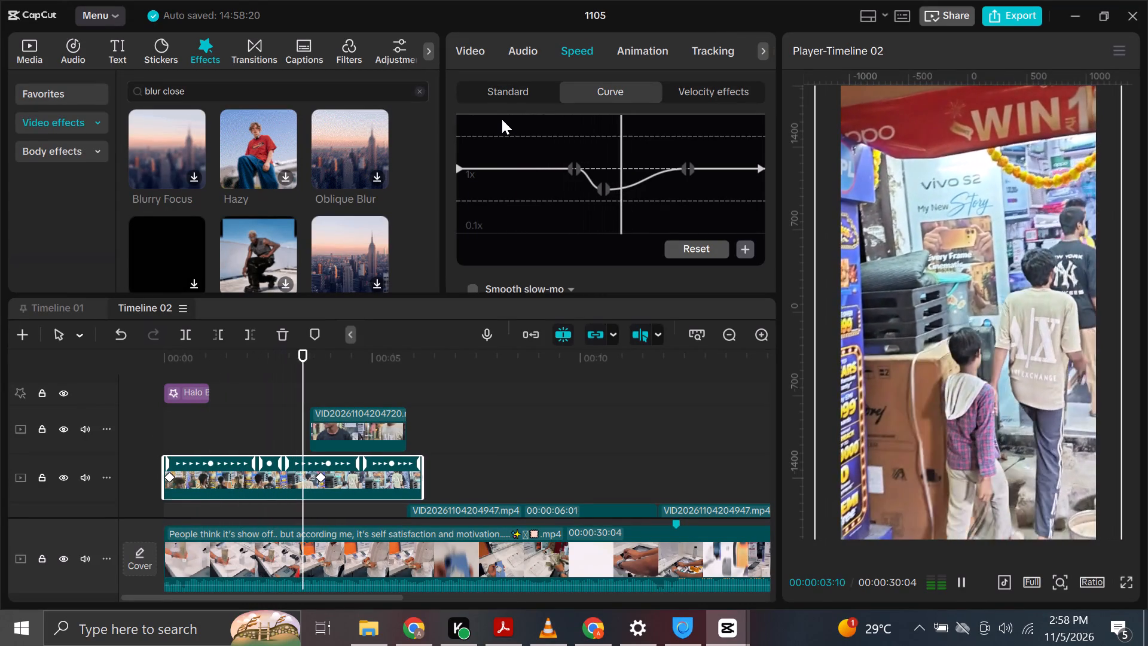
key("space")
Bring the curve's first inner point back to about 1:26, lower the middle point below the lower dashed guide, and preview the slowdown.
left_click_drag(575, 170, 573, 168)
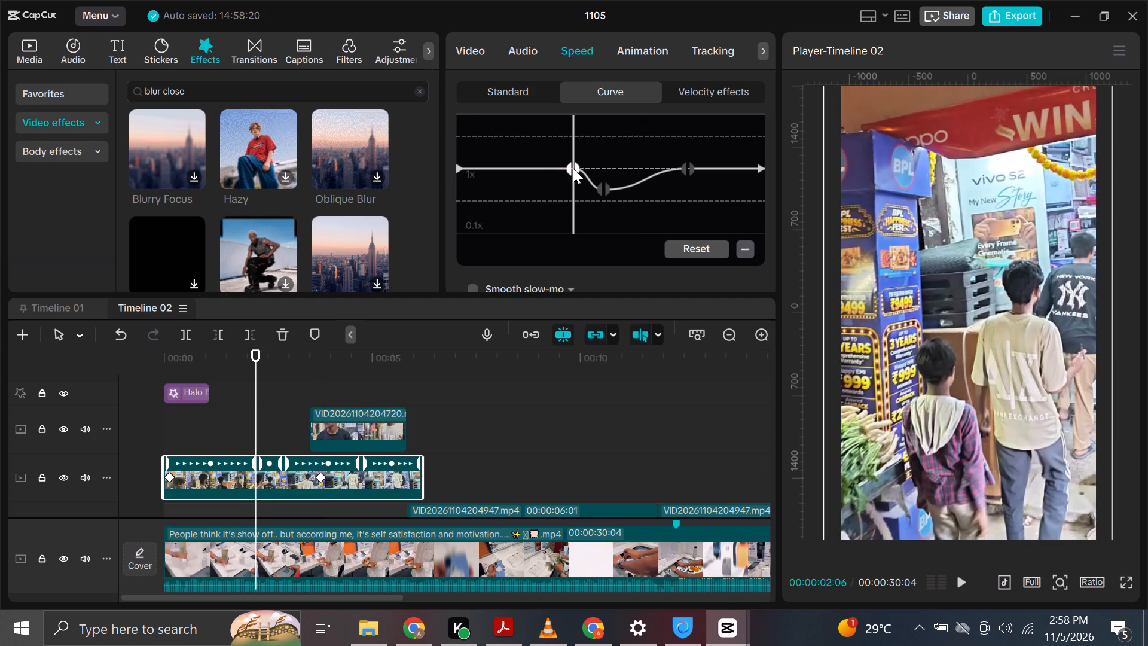
left_click_drag(573, 168, 555, 166)
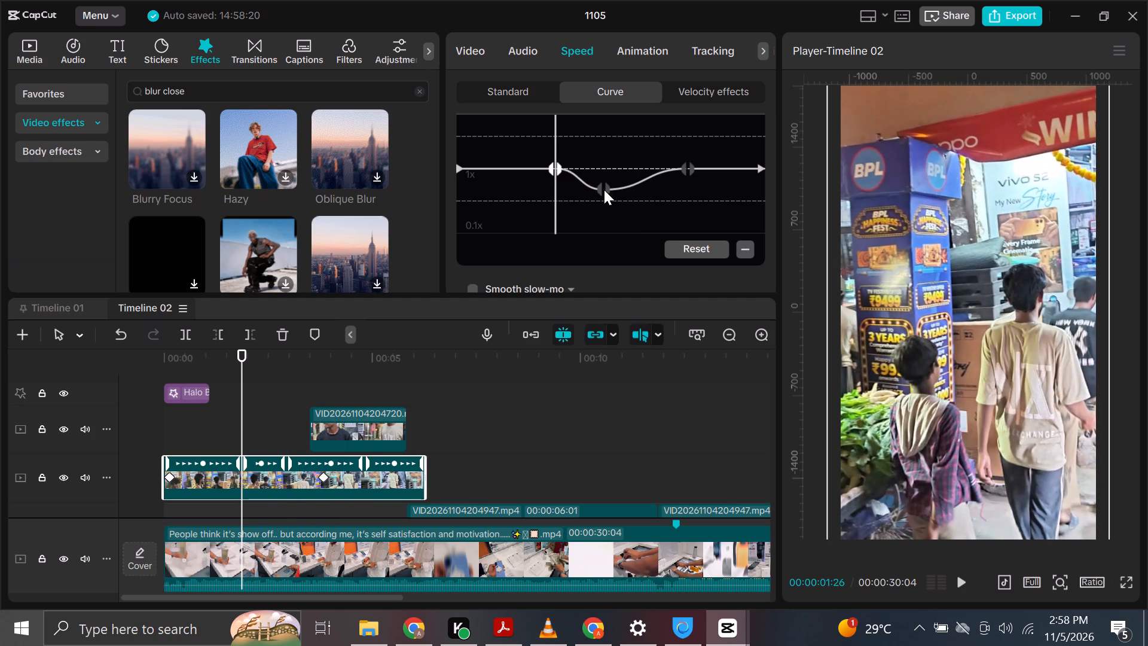
left_click_drag(604, 190, 602, 209)
left_click(517, 150)
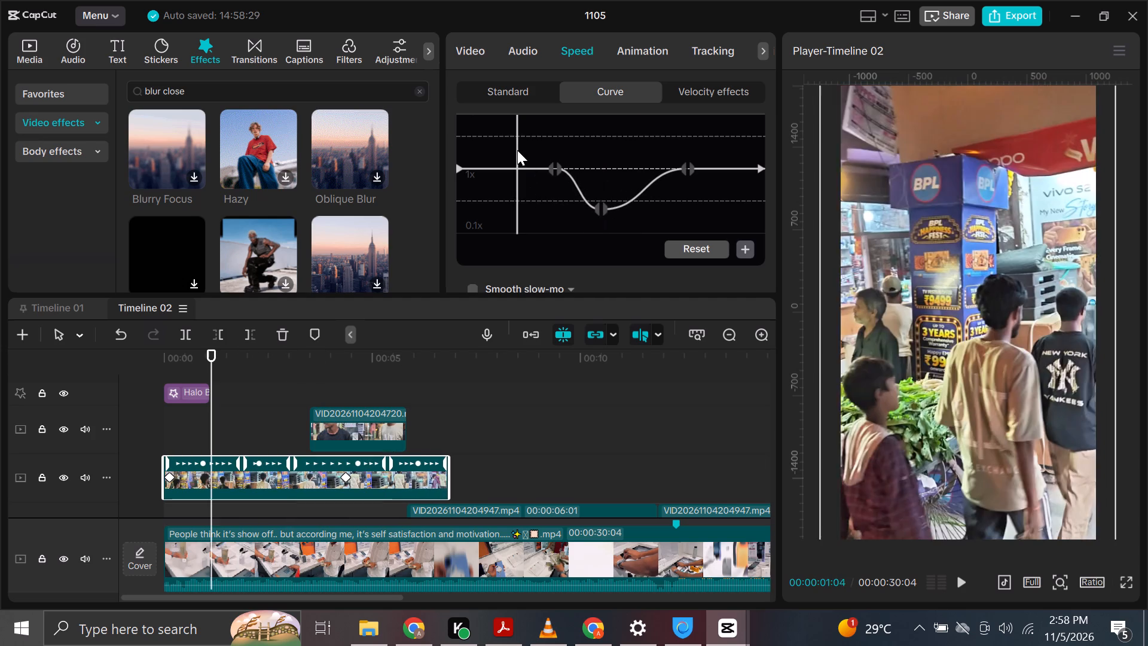
key("space")
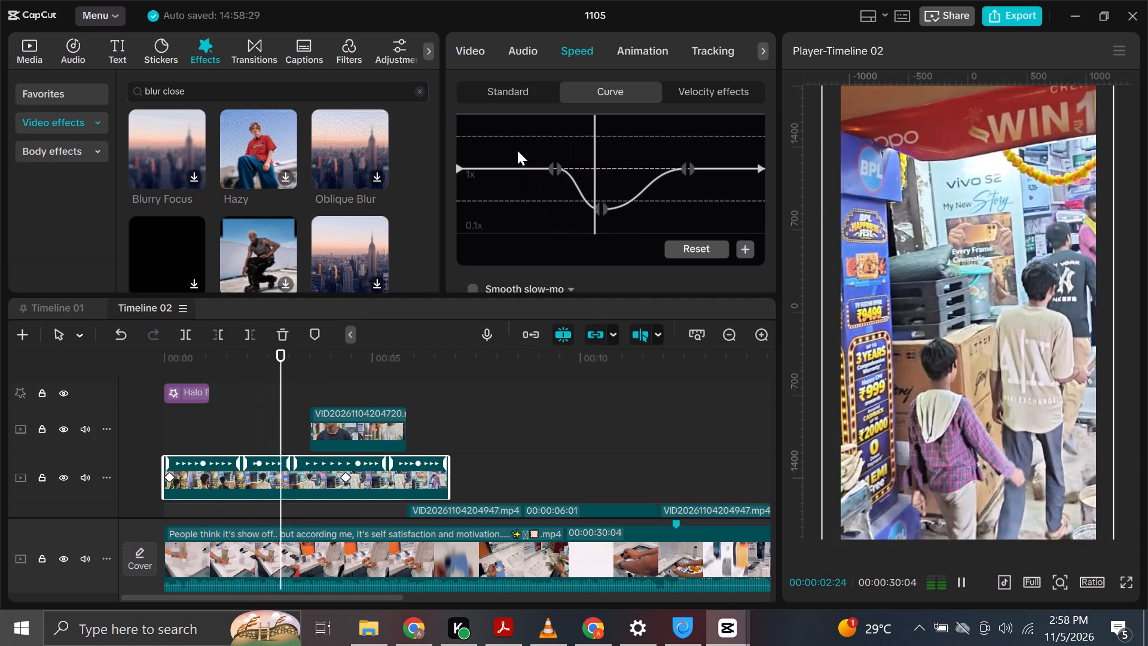
key("space")
left_click(519, 150)
key("space")
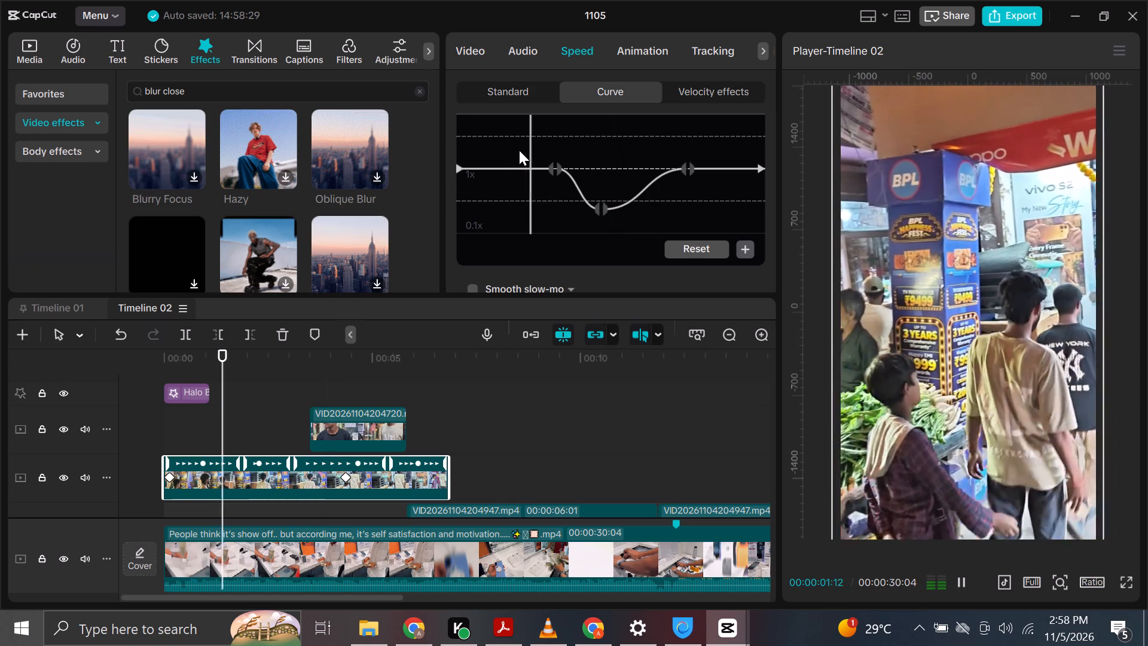
key("space")
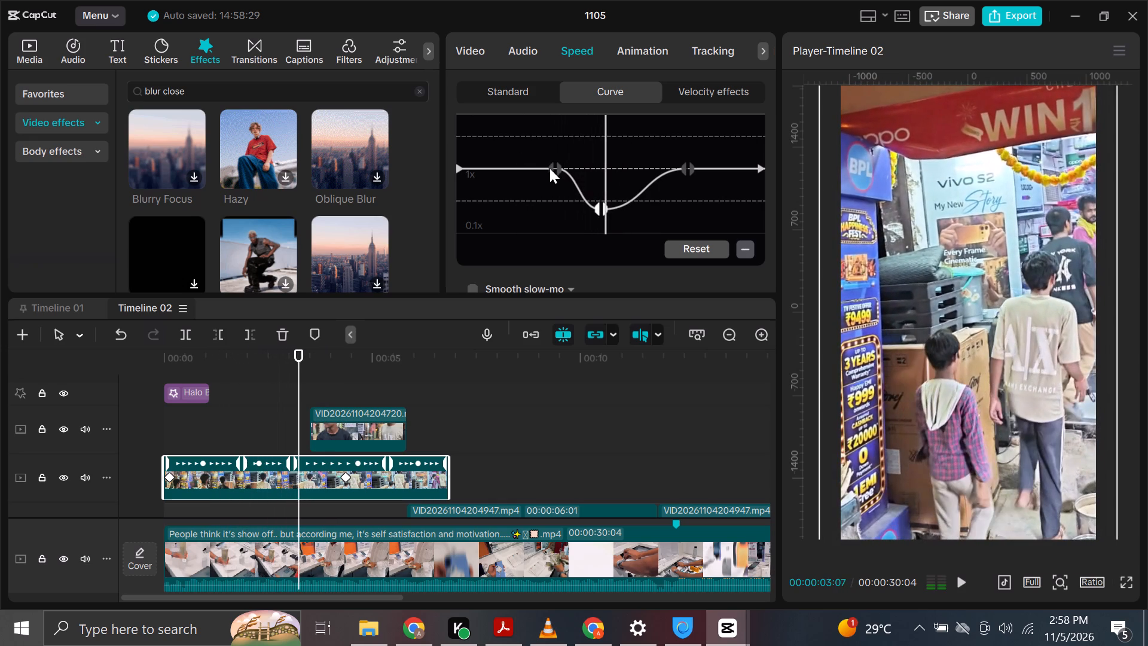
Shift the curve's first inner point slightly earlier to about 1:20, and lower the middle point a little further.
left_click(552, 170)
left_click_drag(555, 171, 545, 170)
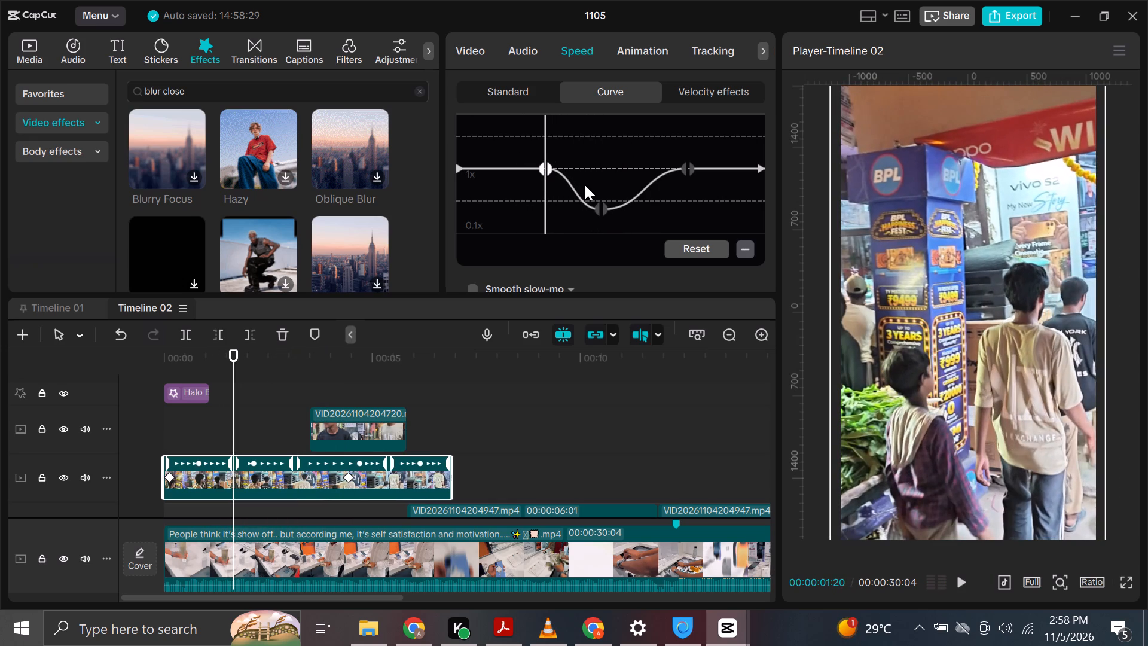
left_click_drag(598, 208, 598, 217)
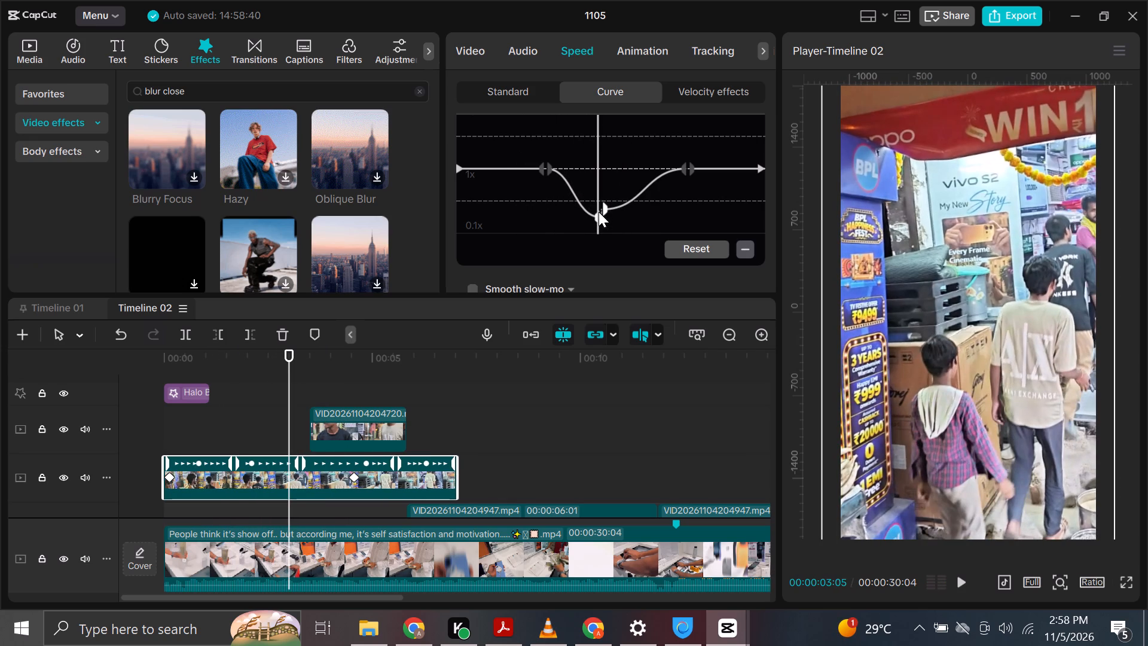
left_click_drag(603, 208, 604, 214)
Replay the opening around the slowed section and from the beginning to check its pacing up to the overlay clip.
left_click(516, 143)
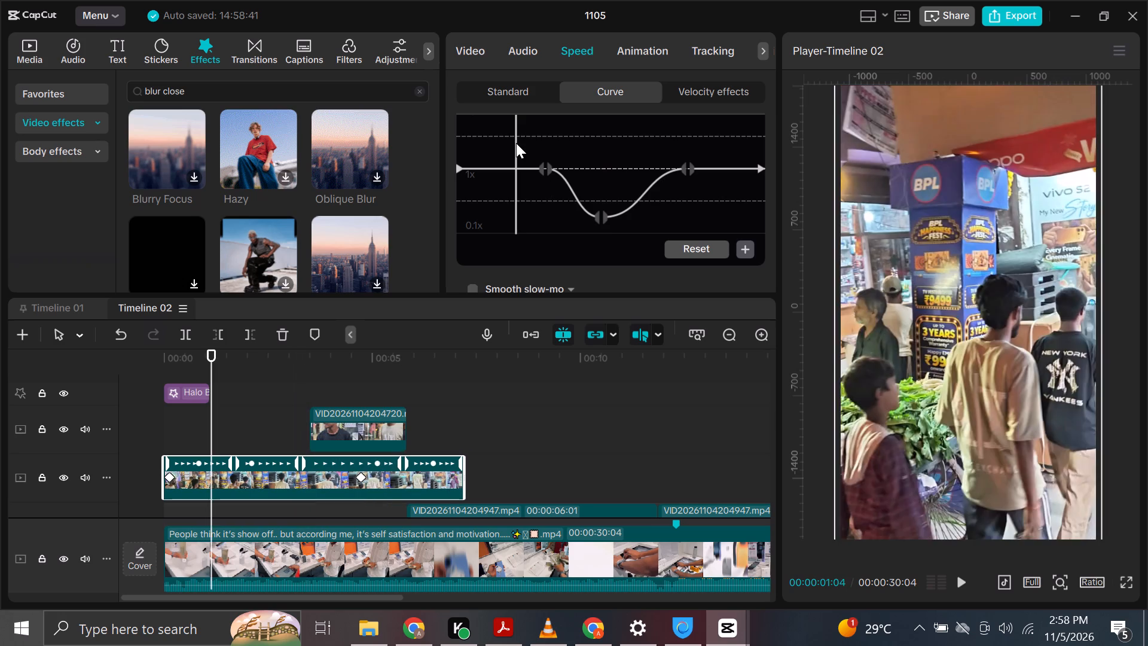
key("space")
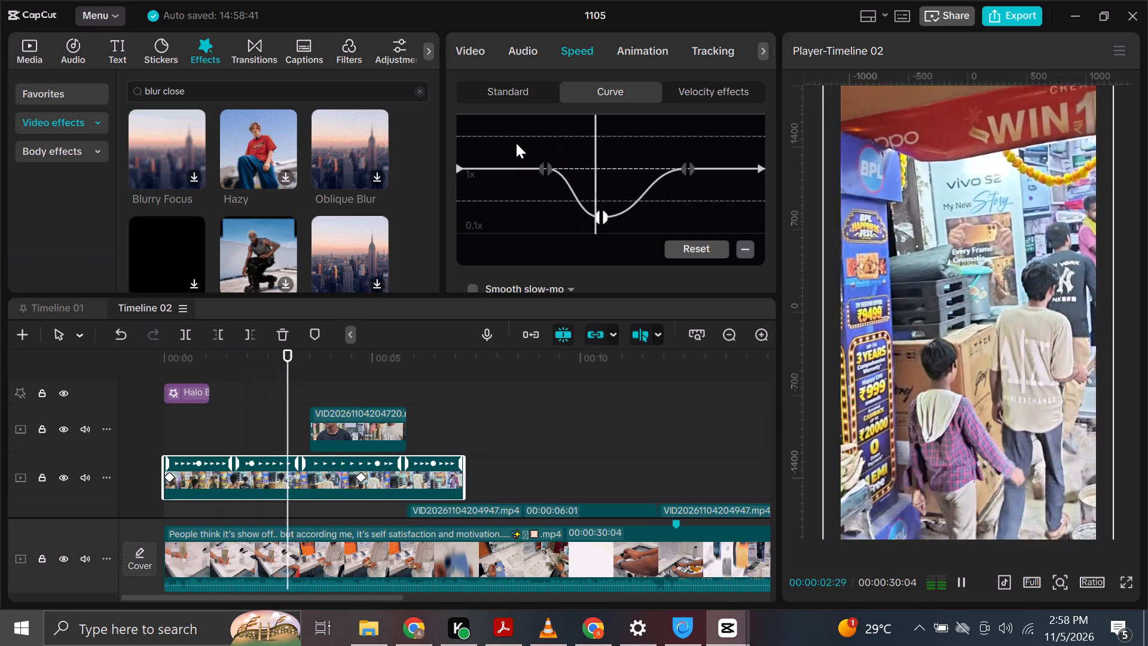
key("space")
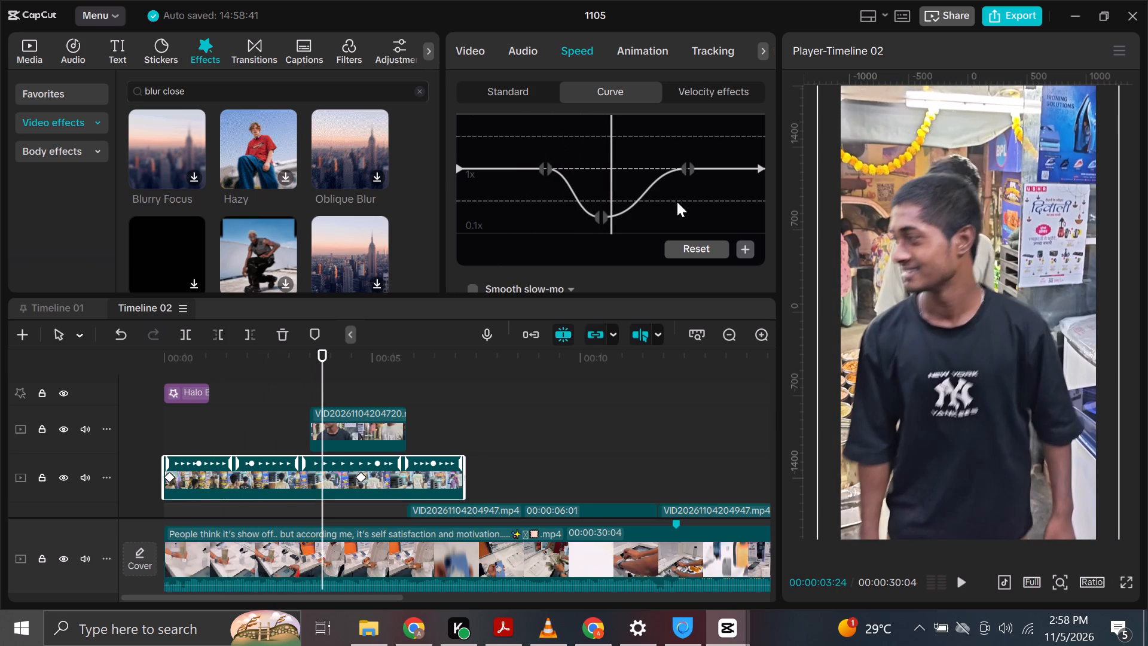
left_click(283, 406)
key("space")
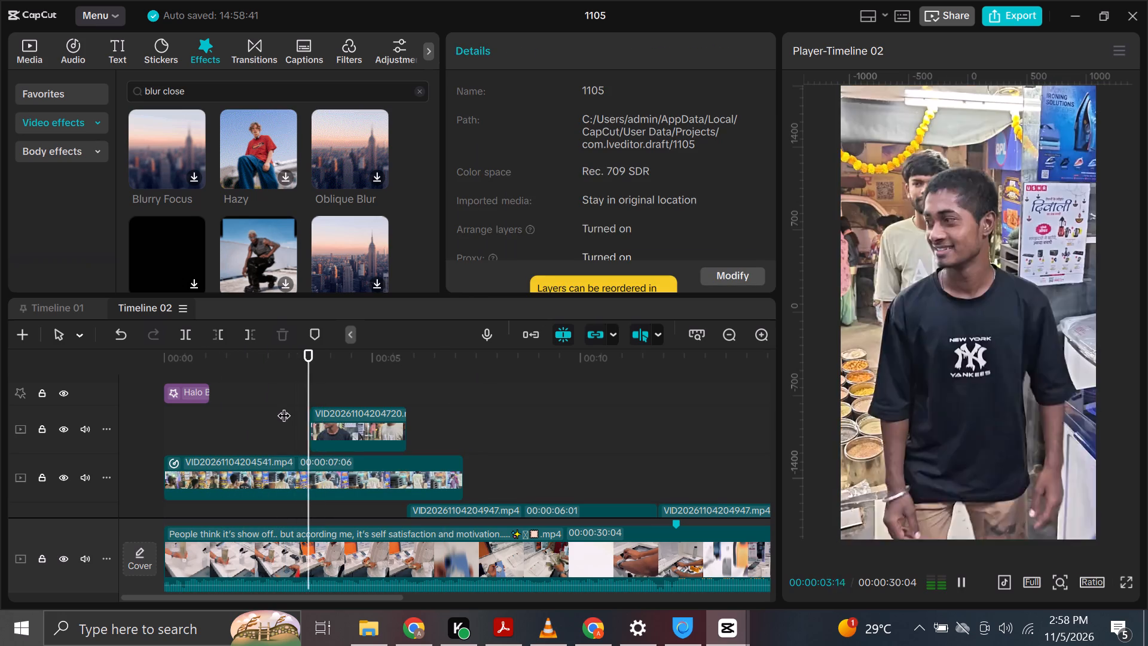
key("space")
left_click_drag(221, 359, 147, 356)
key("space")
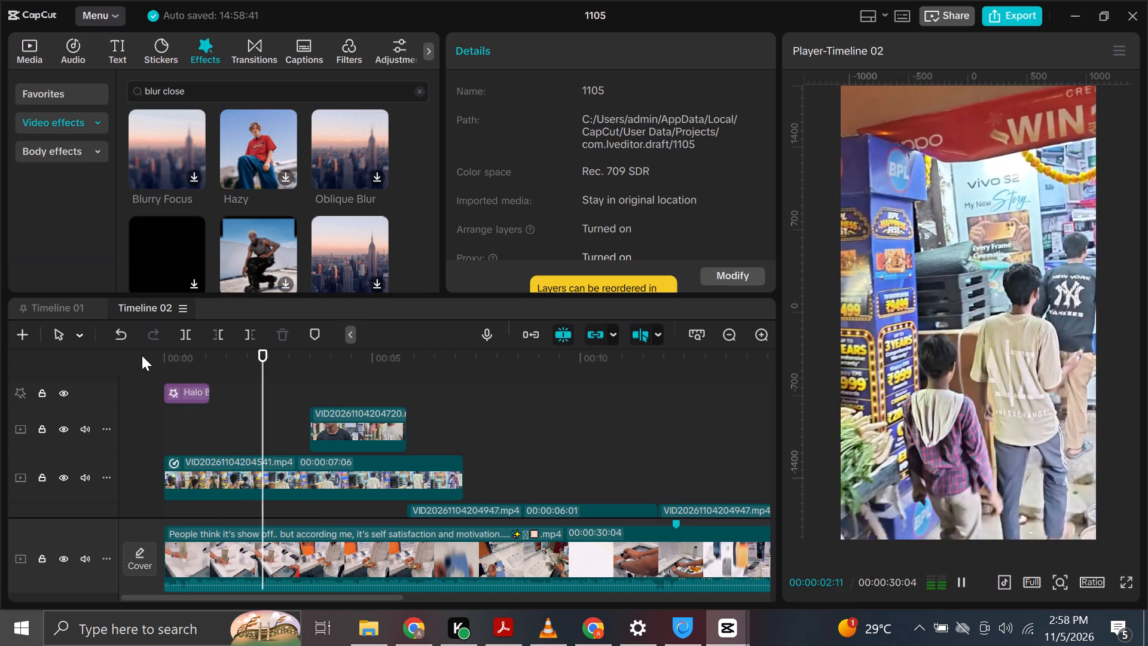
key("space")
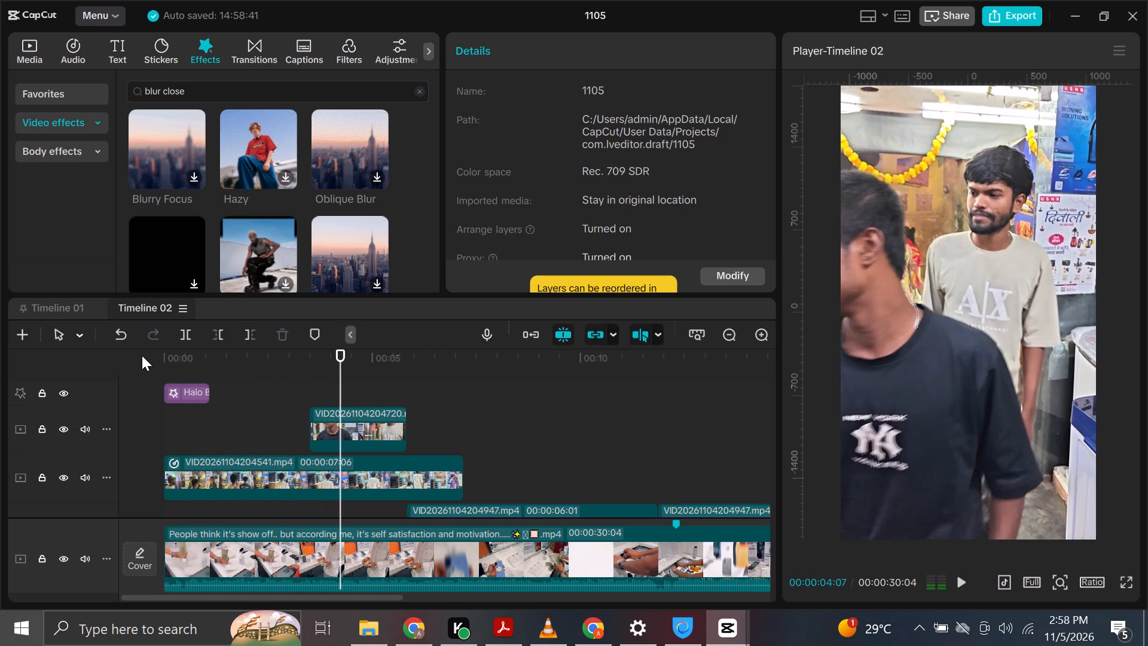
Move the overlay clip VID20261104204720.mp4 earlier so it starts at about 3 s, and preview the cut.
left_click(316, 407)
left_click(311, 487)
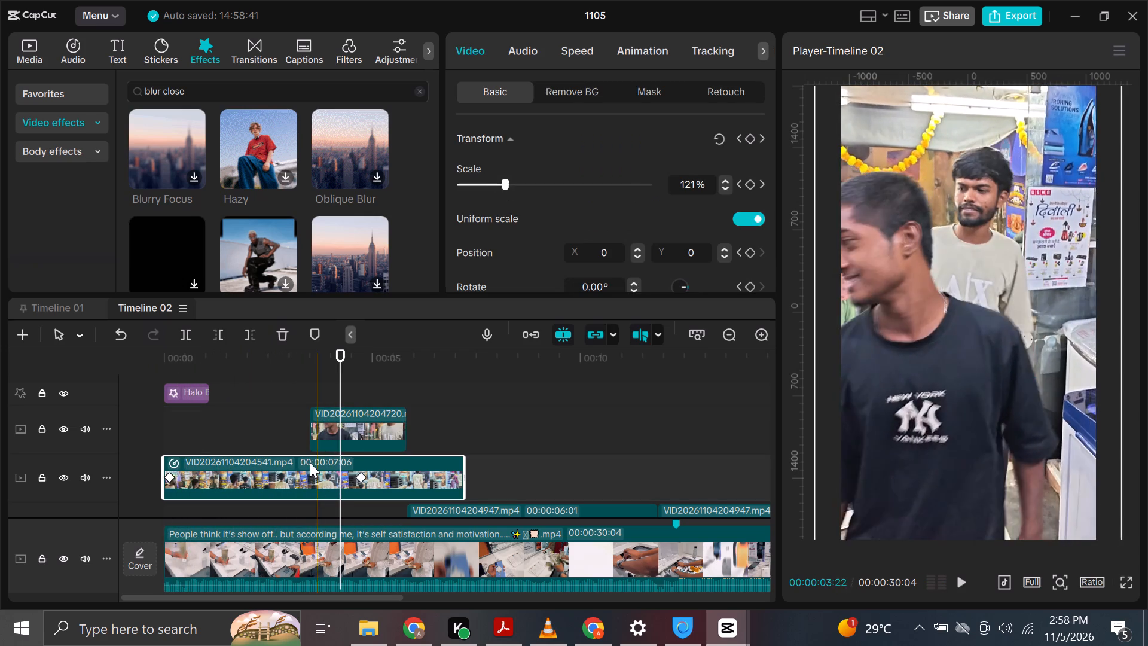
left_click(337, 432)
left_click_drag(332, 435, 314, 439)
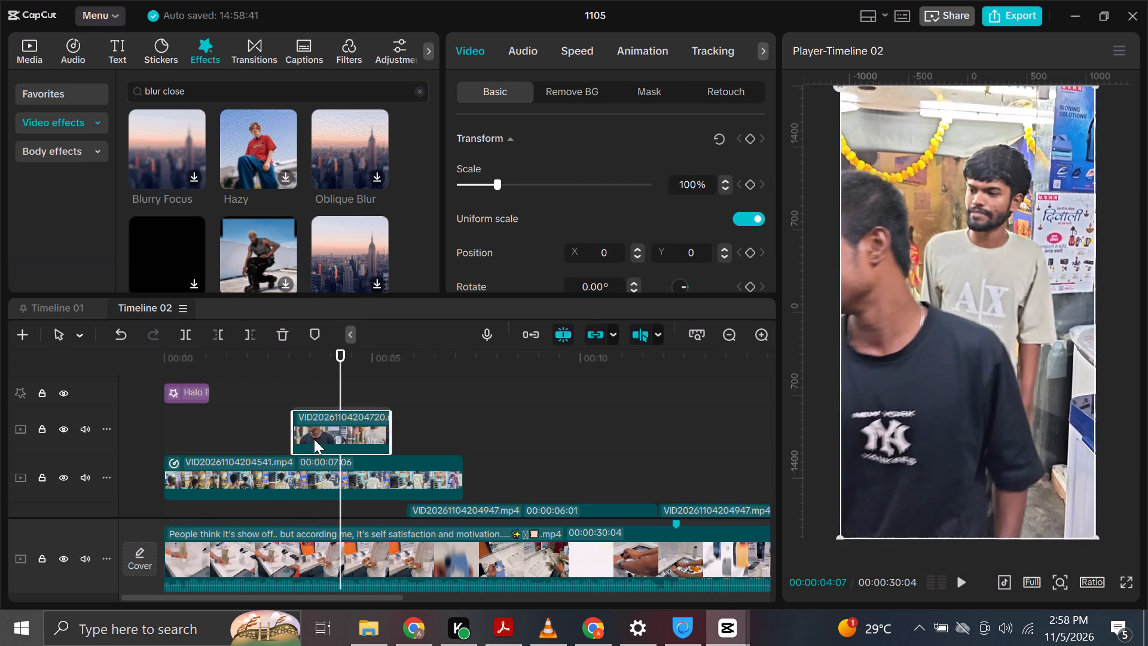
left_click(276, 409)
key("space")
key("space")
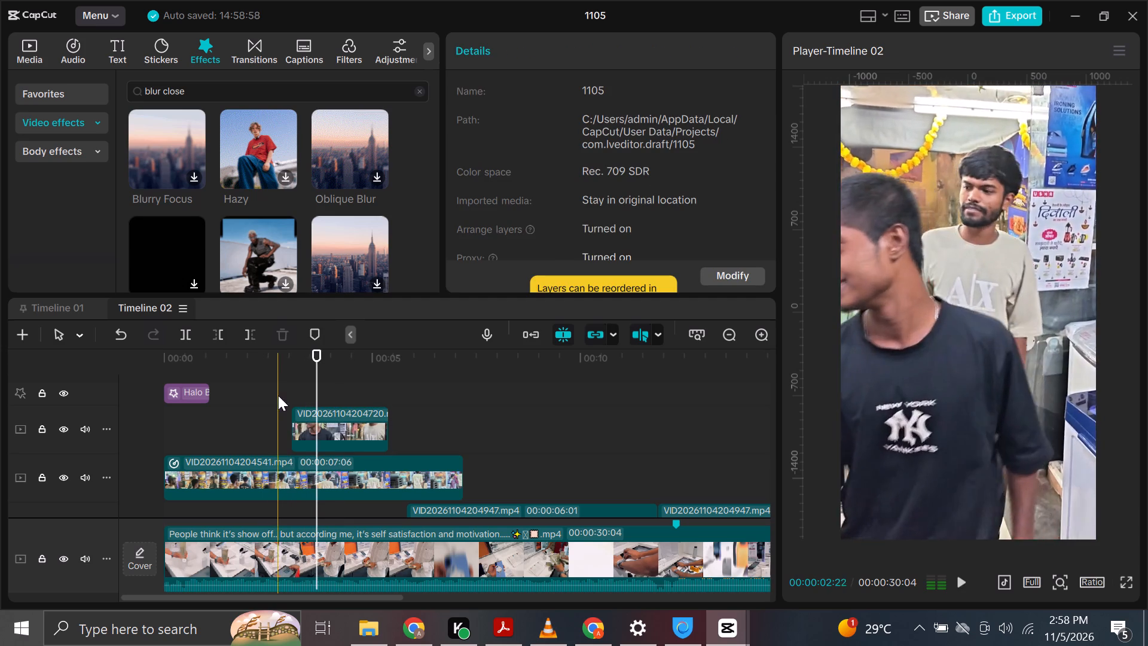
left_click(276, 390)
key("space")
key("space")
Move the overlay clip VID20261104204720.mp4 later so it starts at about 4 s.
left_click(302, 432)
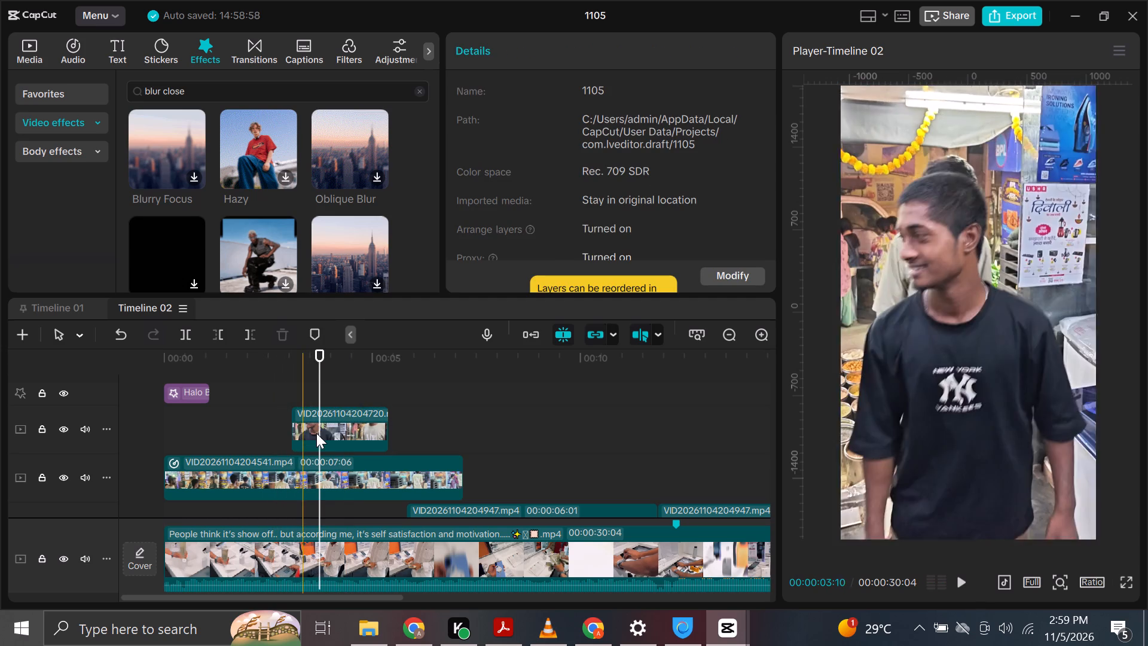
left_click_drag(317, 433, 352, 430)
Replay the section from about 2 to 4 s to check the change from the first clip to the overlay clip.
left_click(256, 401)
key("space")
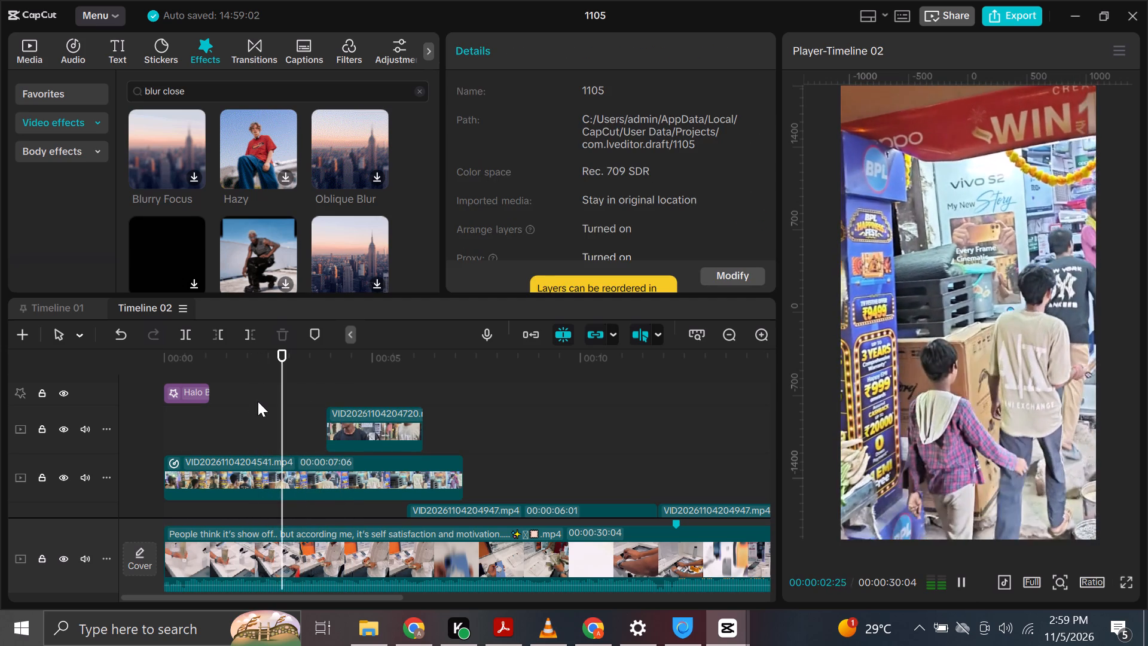
key("space")
scroll(320, 420, "up", 7, "ctrl")
left_click(305, 415)
key("space")
key("space")
left_click(305, 415)
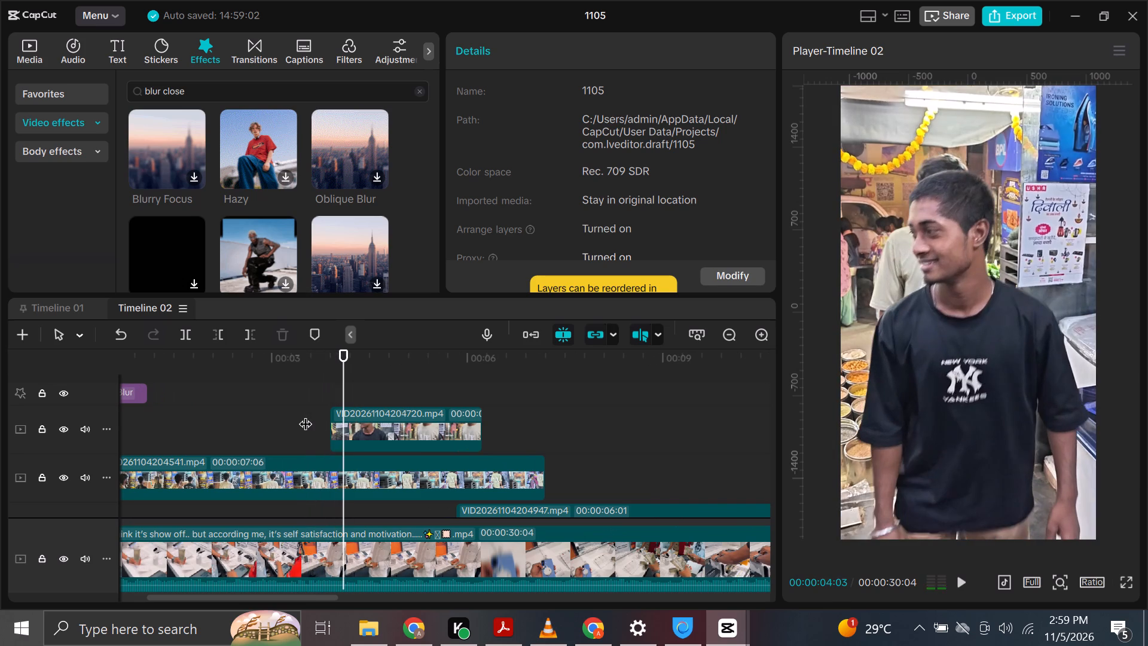
double_click(364, 426)
left_click(292, 418)
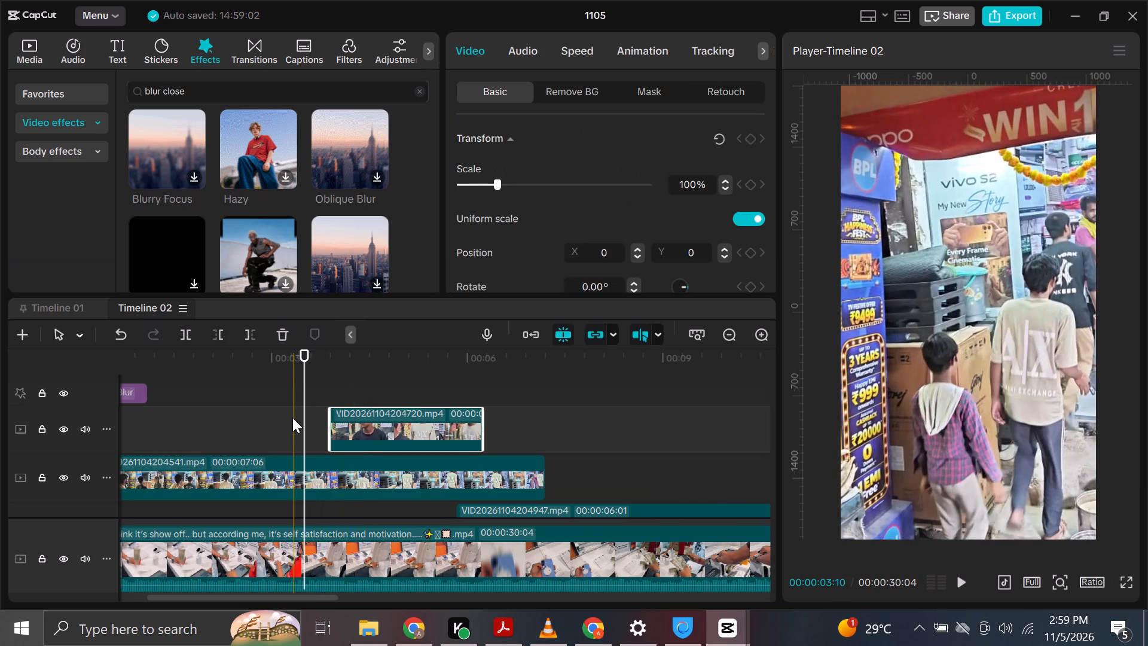
key("space")
key("space")
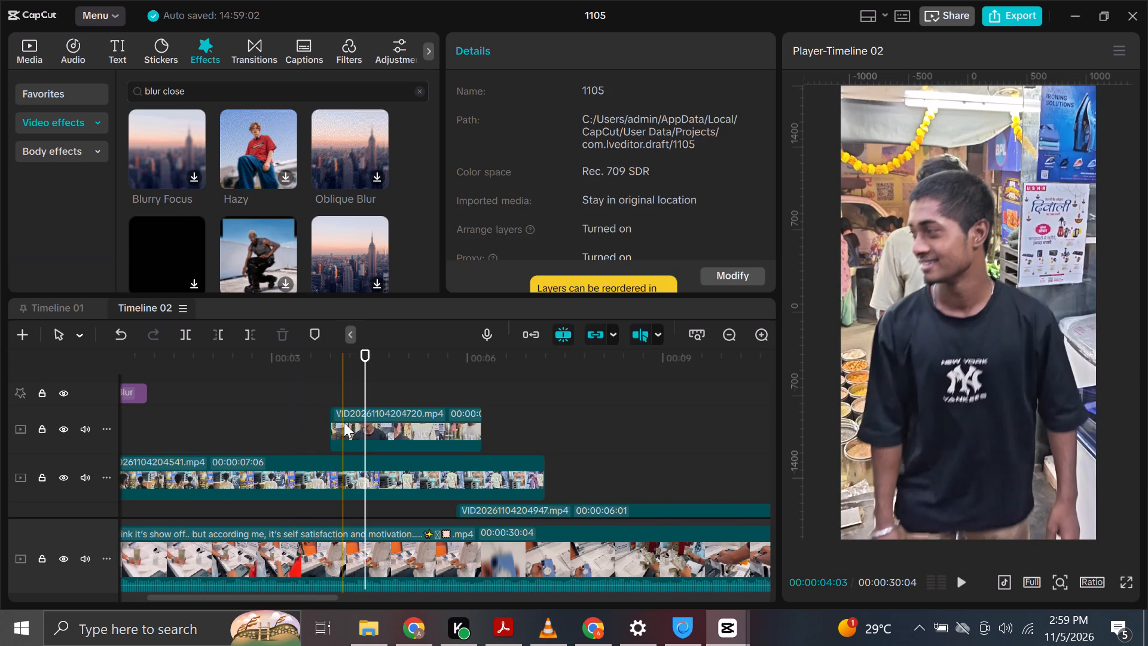
Split the first clip, VID20261104204541.mp4, at 3:27 where the overlay clip starts.
left_click(344, 422)
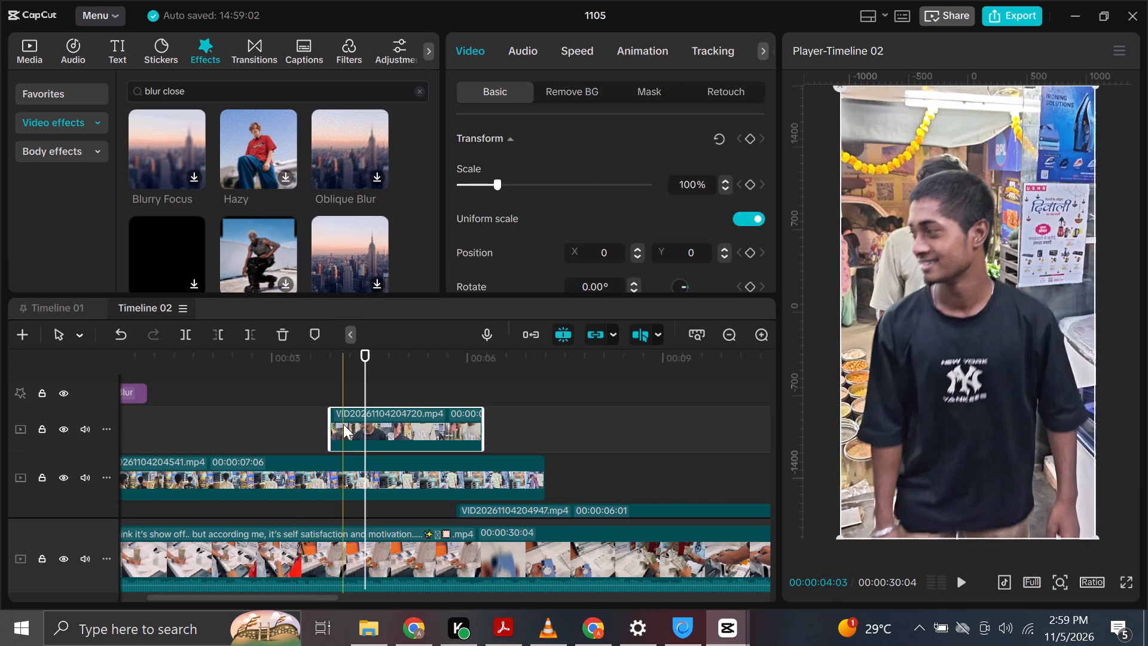
left_click(334, 482)
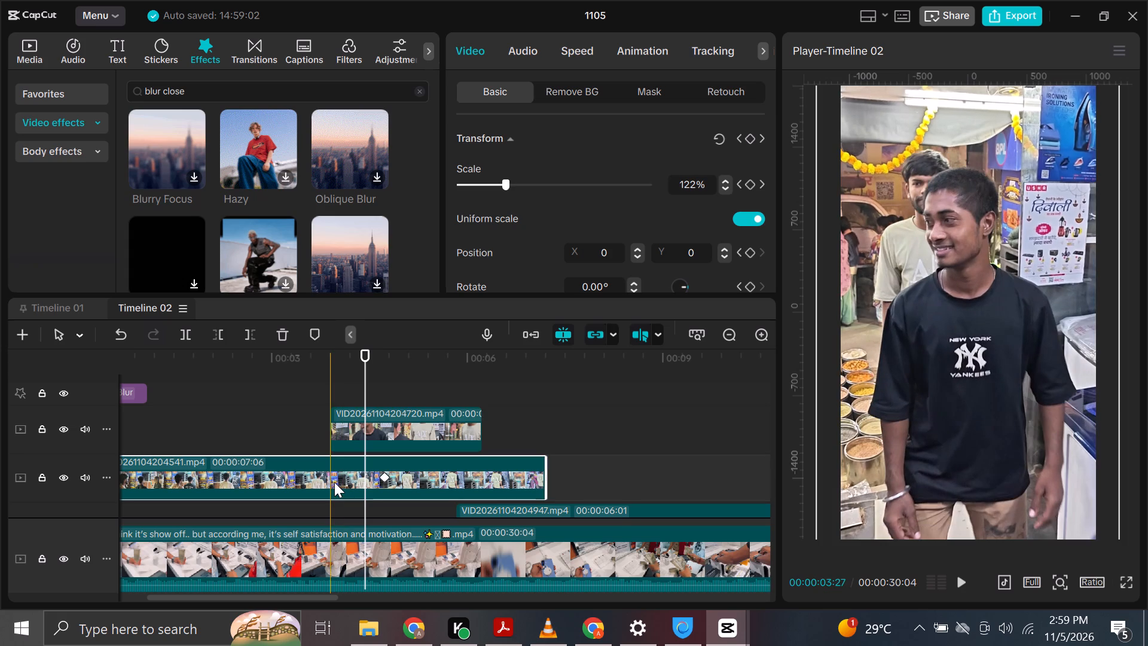
key("ctrl+b")
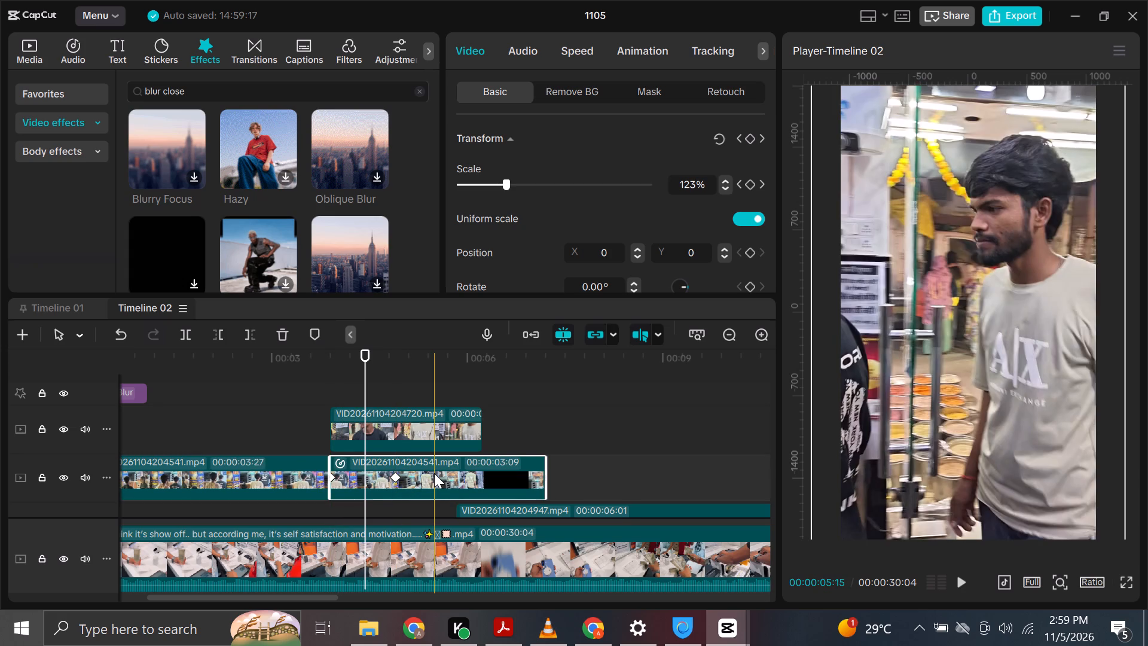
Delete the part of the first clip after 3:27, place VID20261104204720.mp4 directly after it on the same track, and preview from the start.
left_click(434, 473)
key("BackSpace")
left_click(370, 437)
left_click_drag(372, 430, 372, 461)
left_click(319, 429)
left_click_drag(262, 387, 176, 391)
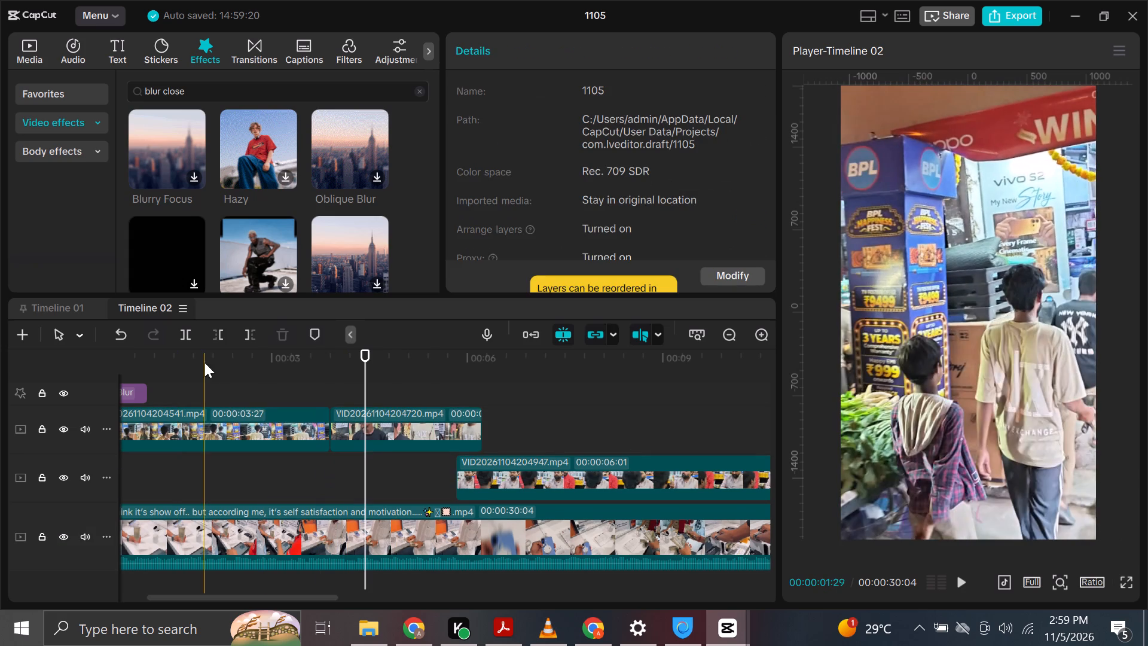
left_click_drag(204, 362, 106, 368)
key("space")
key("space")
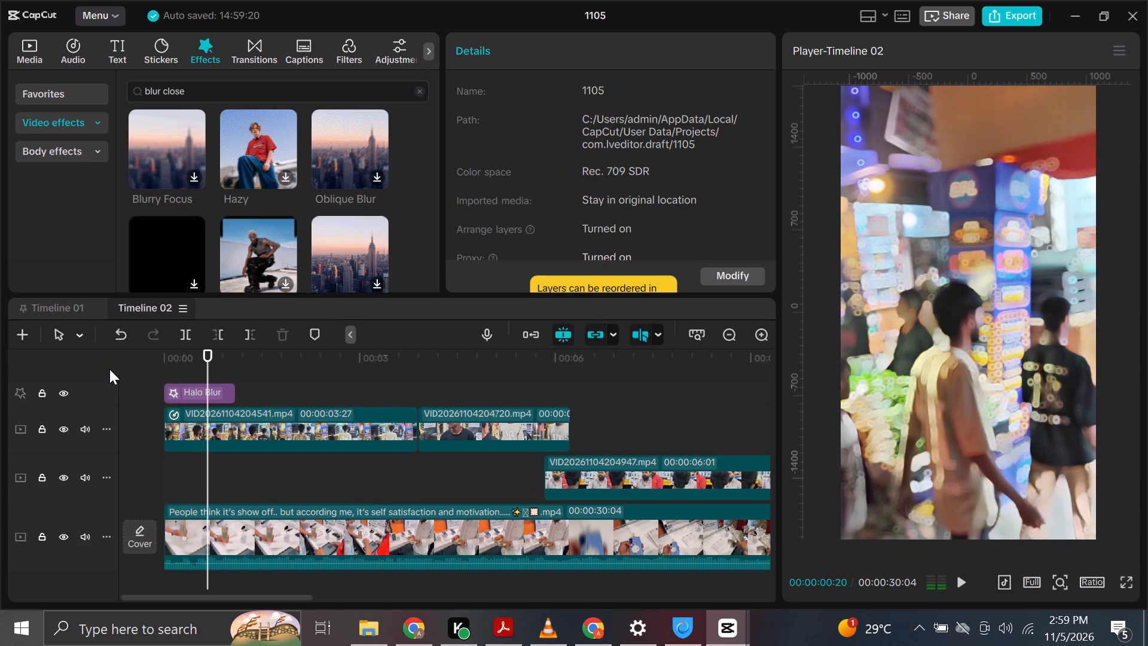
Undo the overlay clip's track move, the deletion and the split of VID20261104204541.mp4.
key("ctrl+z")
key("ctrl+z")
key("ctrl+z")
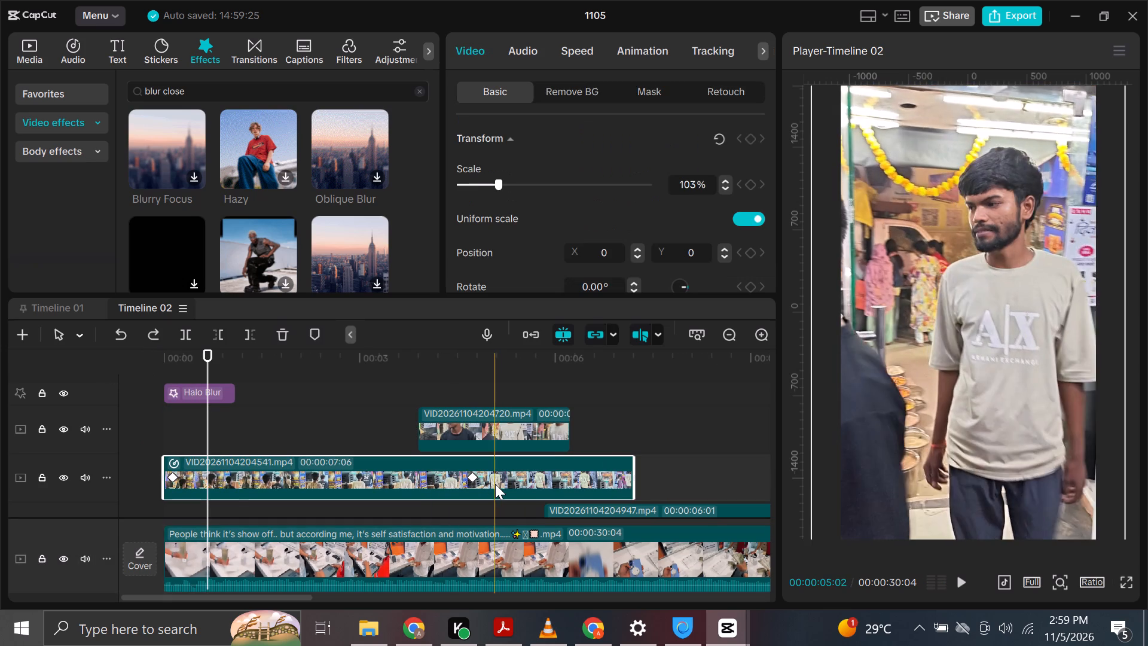
Move the first clip's second scale keyframe earlier to about 3:25, just before VID20261104204720.mp4 starts.
left_click(437, 470)
left_click(475, 477)
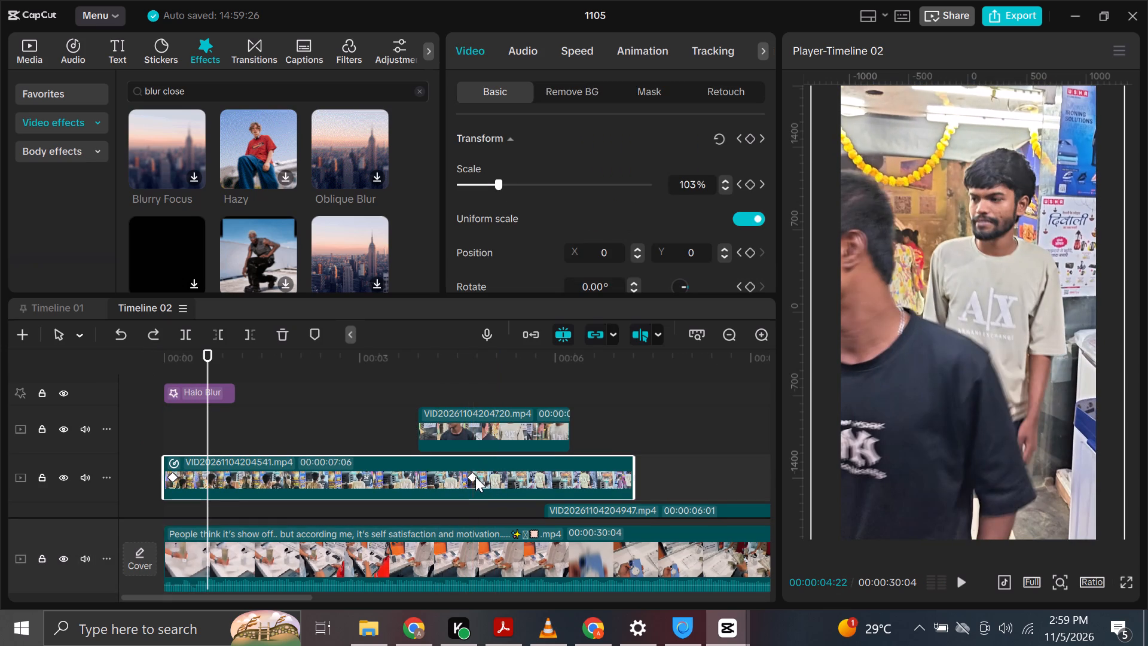
left_click_drag(472, 477, 415, 477)
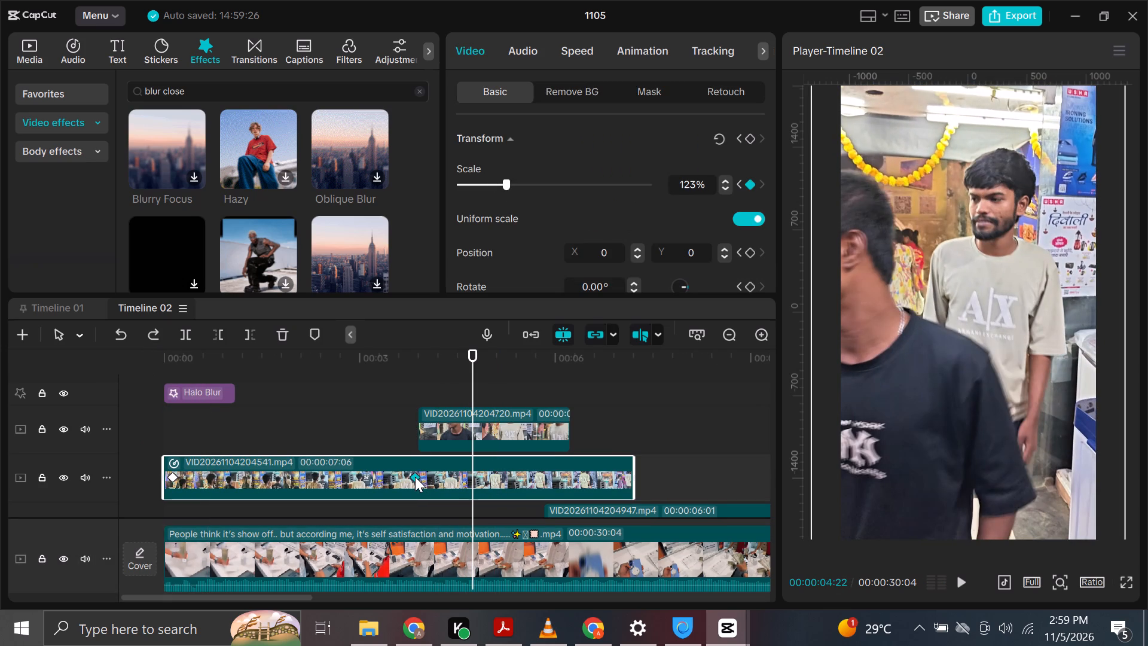
left_click_drag(415, 477, 414, 477)
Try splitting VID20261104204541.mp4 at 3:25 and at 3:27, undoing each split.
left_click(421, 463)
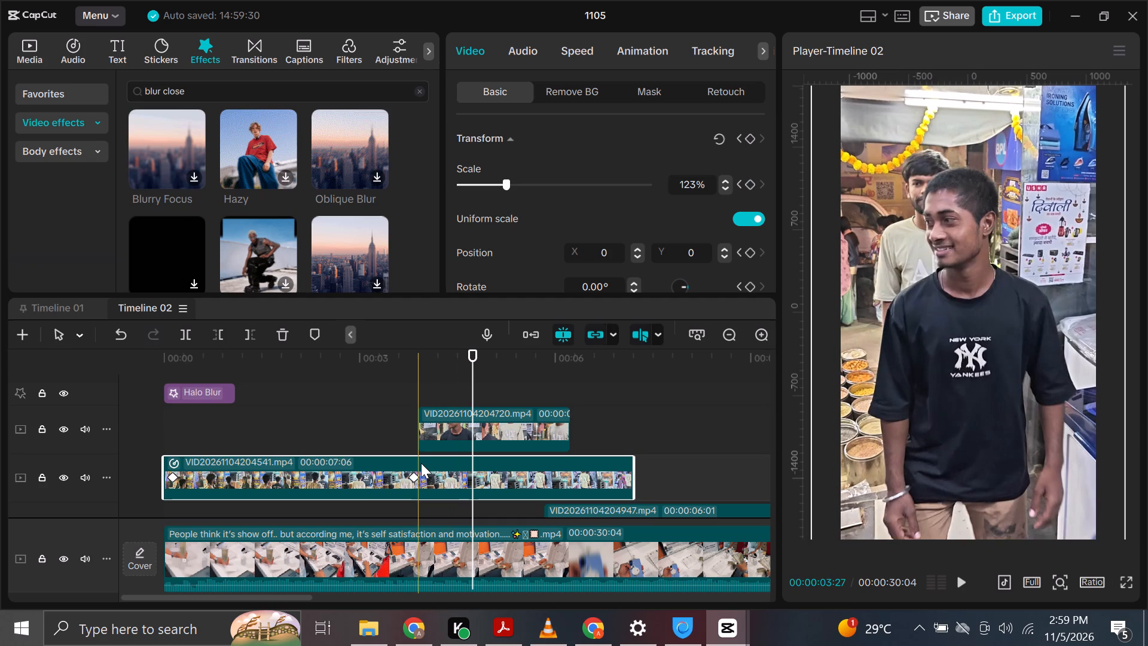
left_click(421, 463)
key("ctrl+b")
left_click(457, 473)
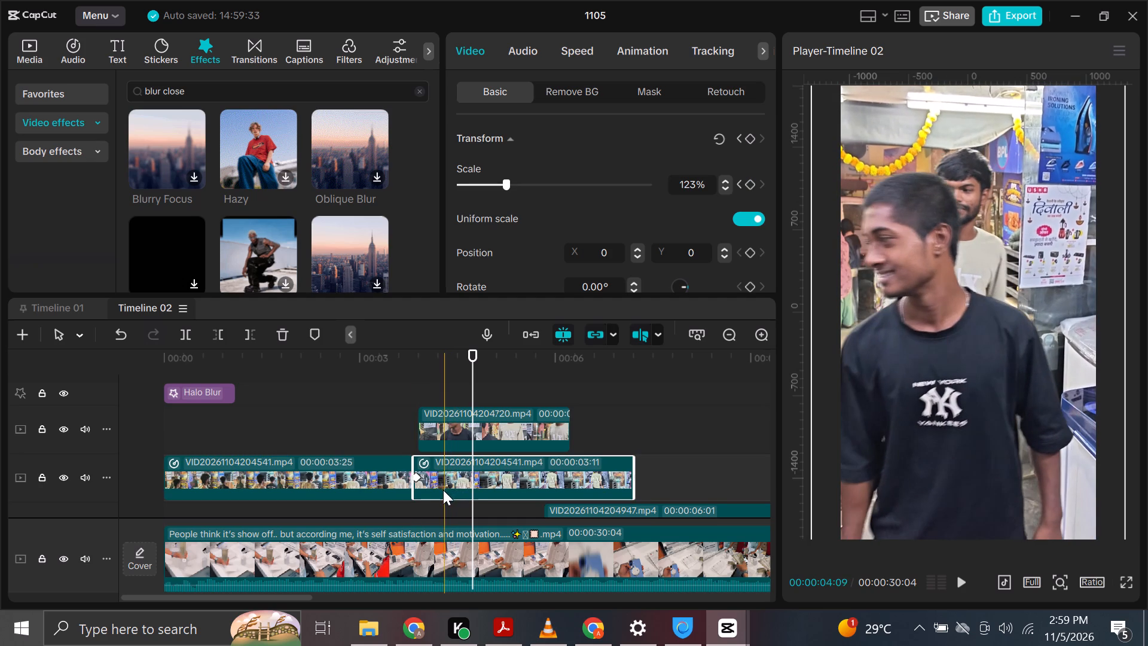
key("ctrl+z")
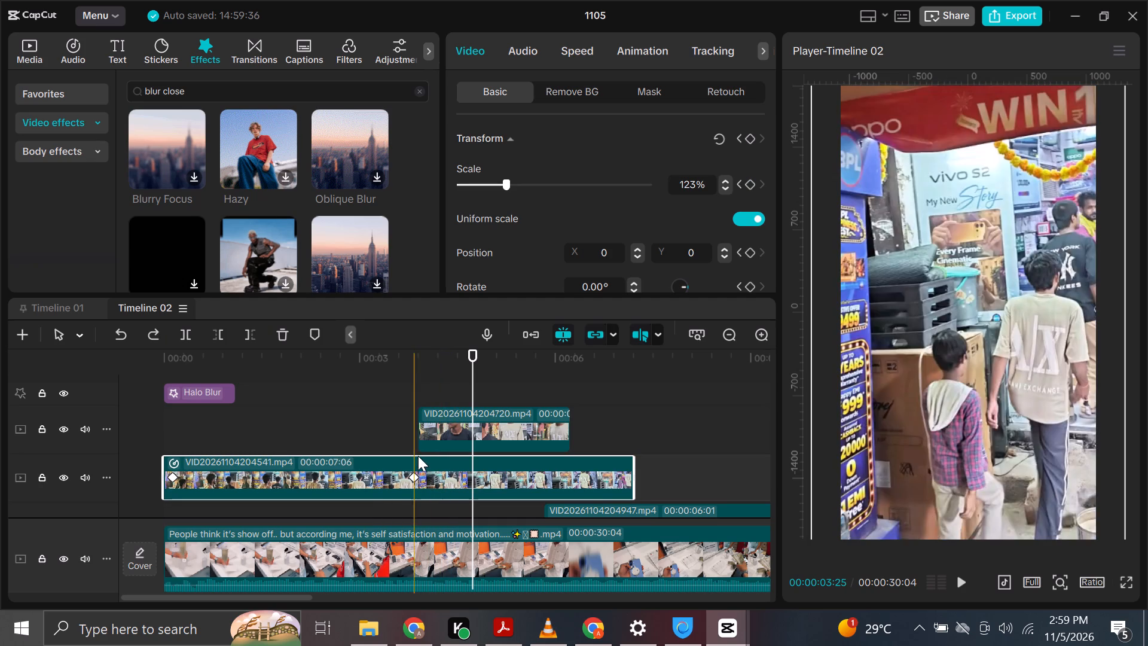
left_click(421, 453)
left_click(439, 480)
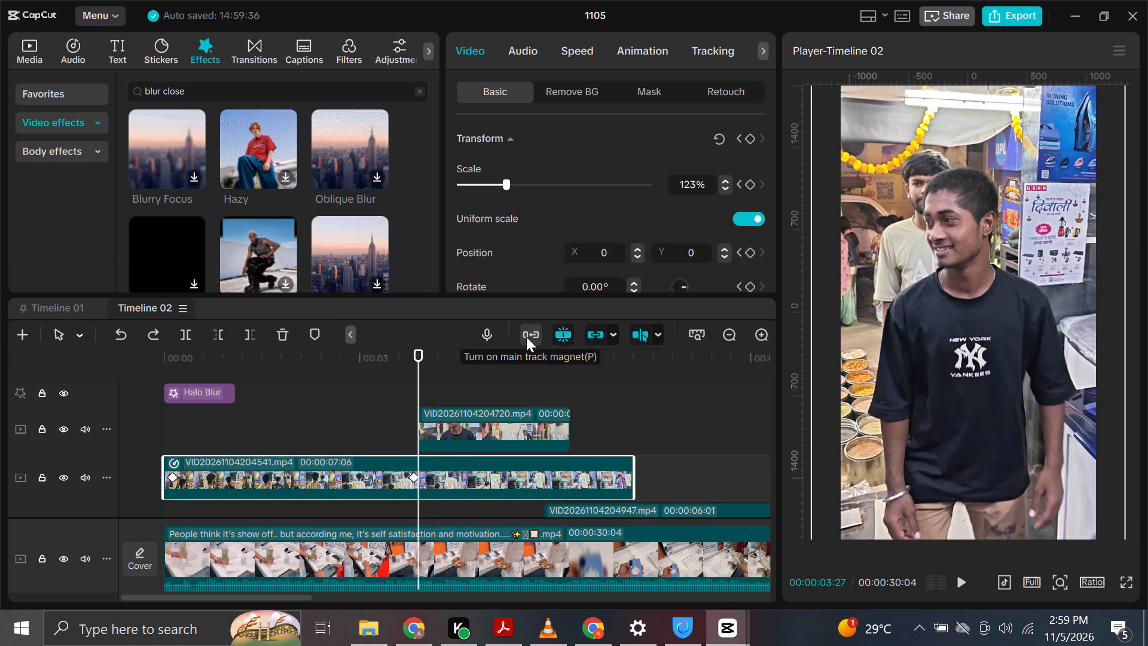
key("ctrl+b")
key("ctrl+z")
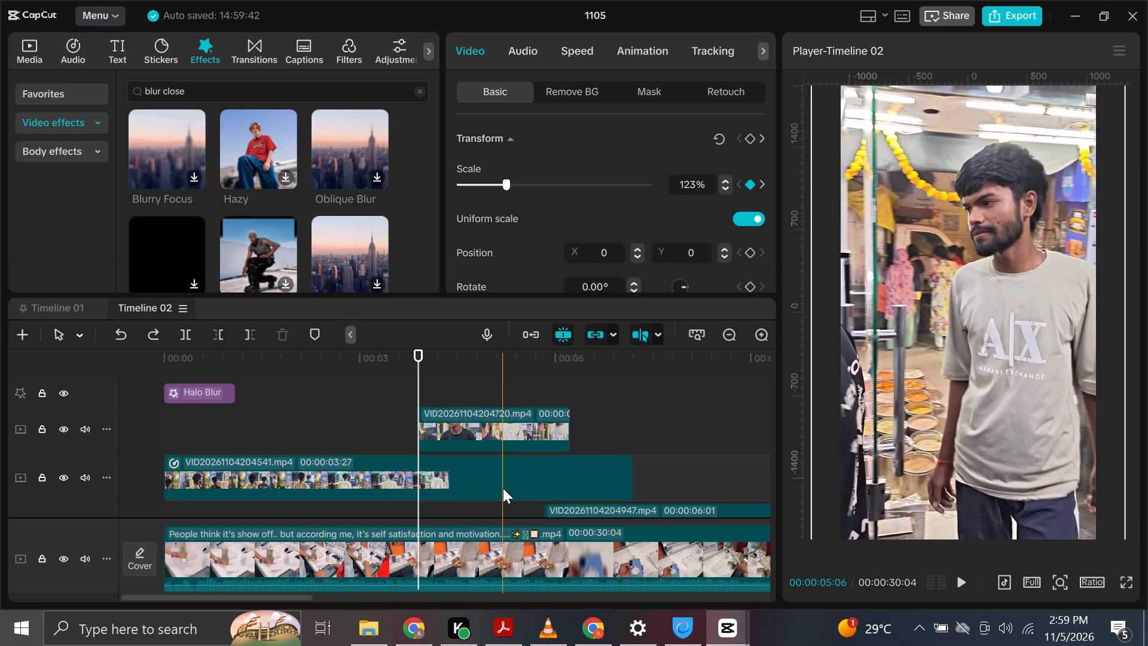
Nudge the first clip's second scale keyframe slightly earlier so it sits just before 3:25.
left_click(416, 474)
left_click(412, 479)
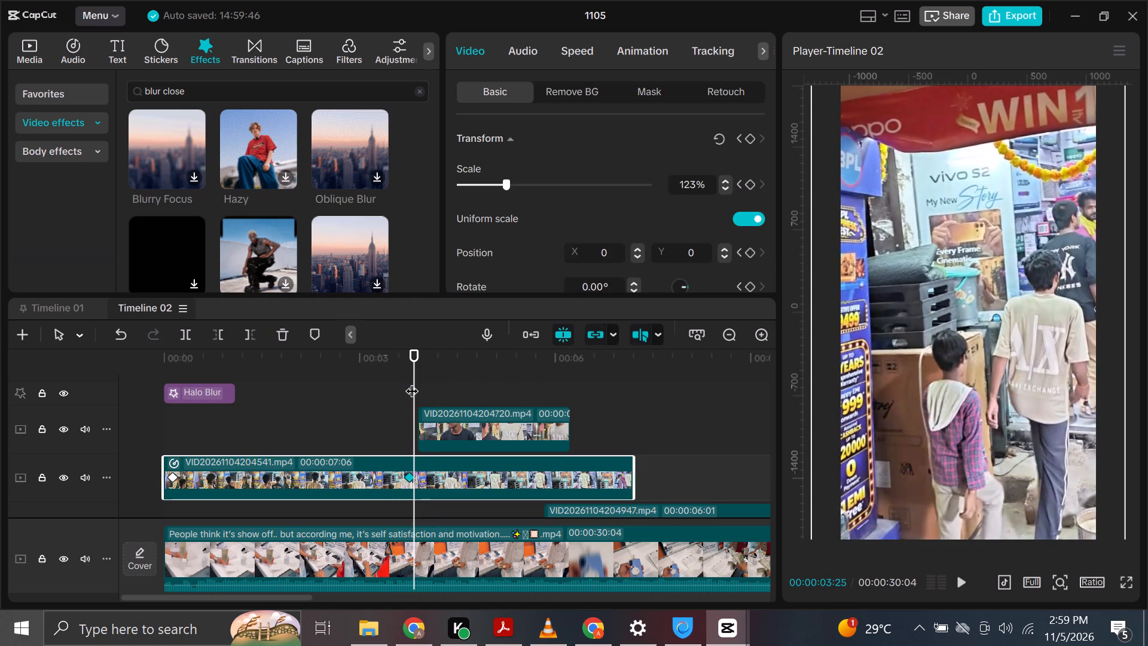
Split VID20261104204541.mp4 at 3:27 and delete the part after the cut.
left_click(422, 356)
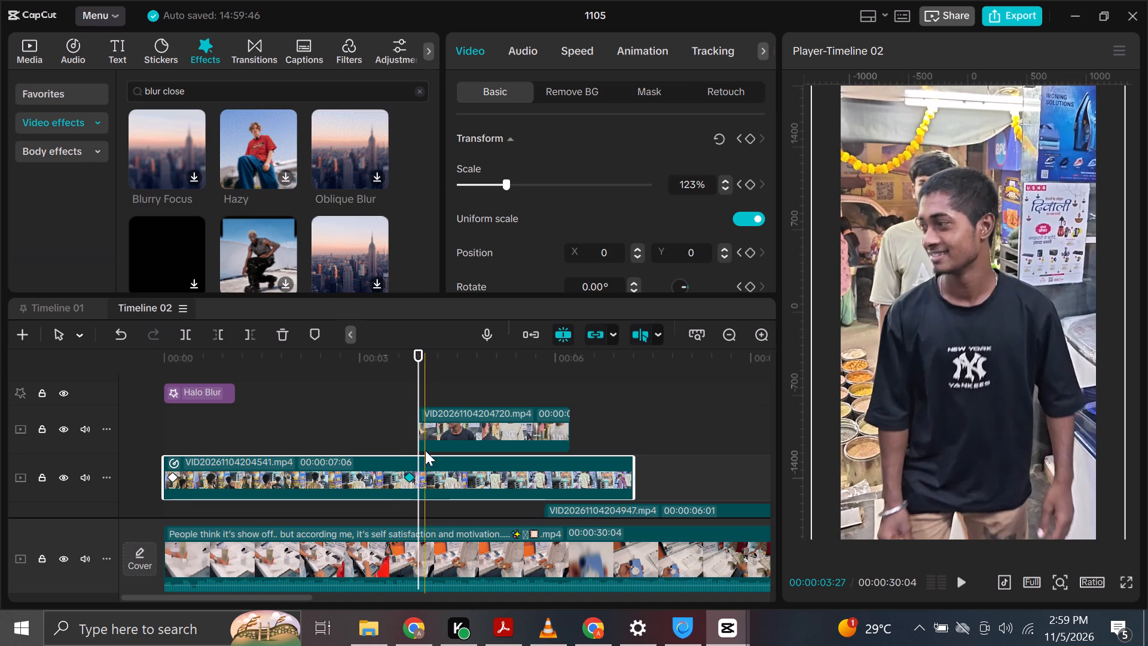
key("ctrl+b")
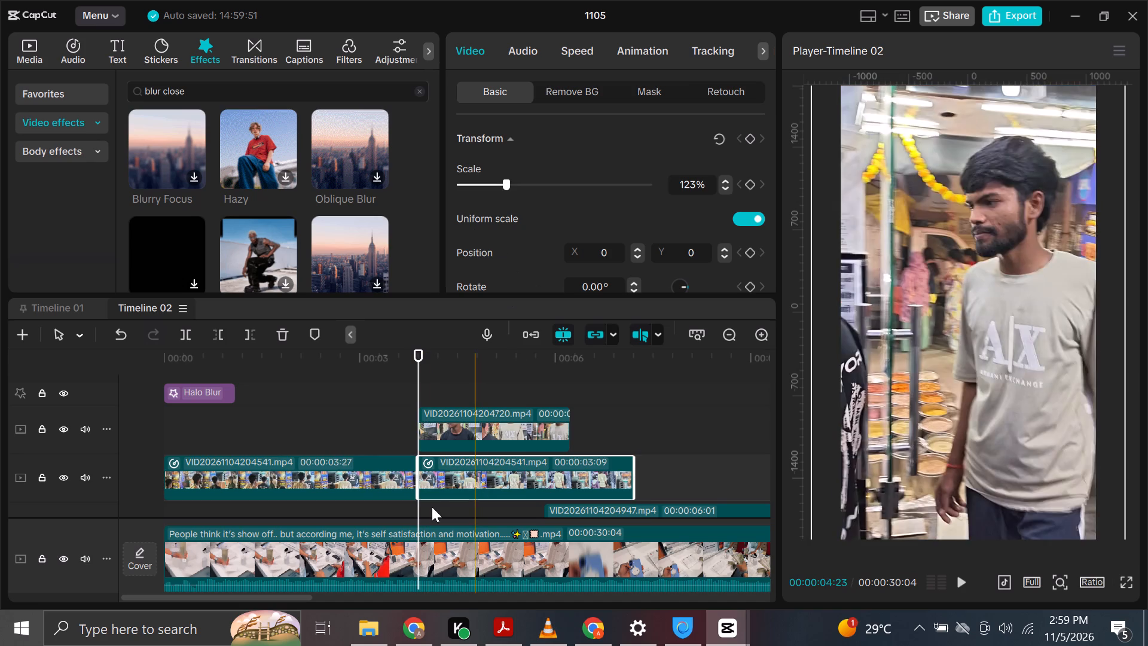
left_click(459, 487)
key("Delete")
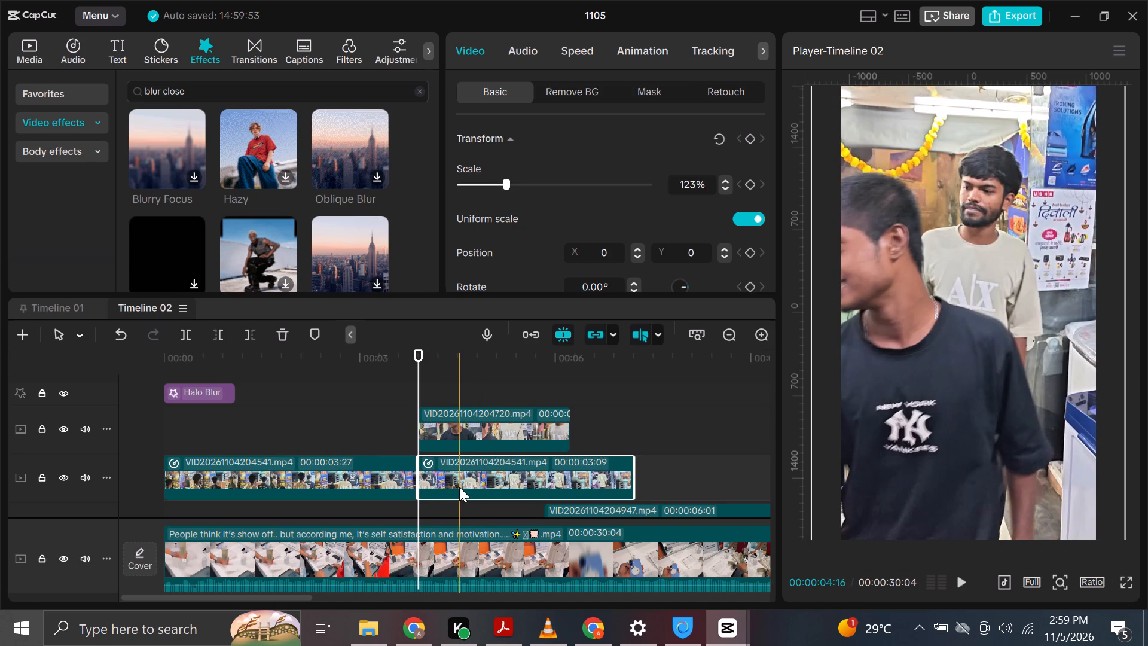
key("Delete")
Move VID20261104204720.mp4 onto the first clip's track, directly after it at 3:27, and preview the cut.
left_click(469, 436)
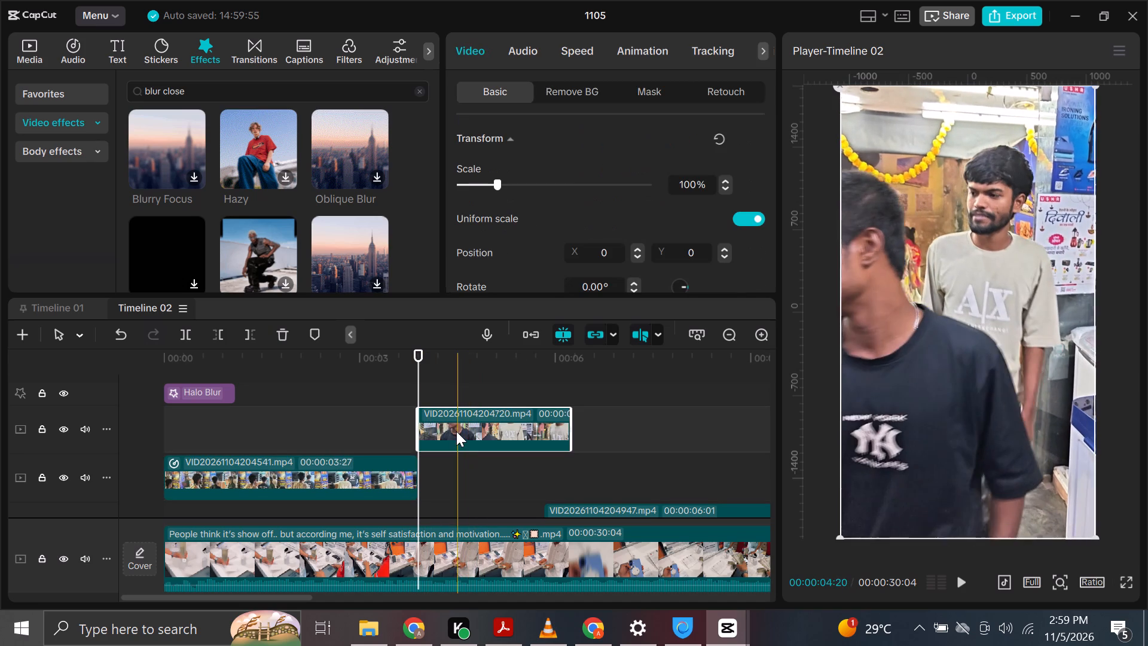
left_click_drag(456, 431, 456, 473)
left_click(402, 368)
key("space")
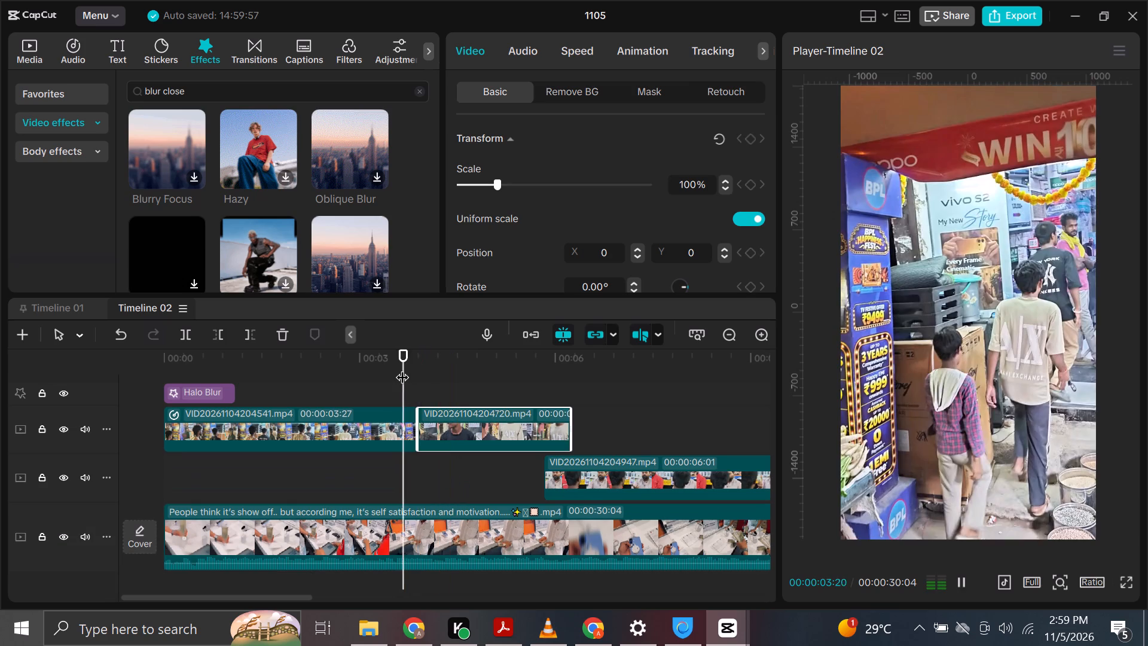
key("space")
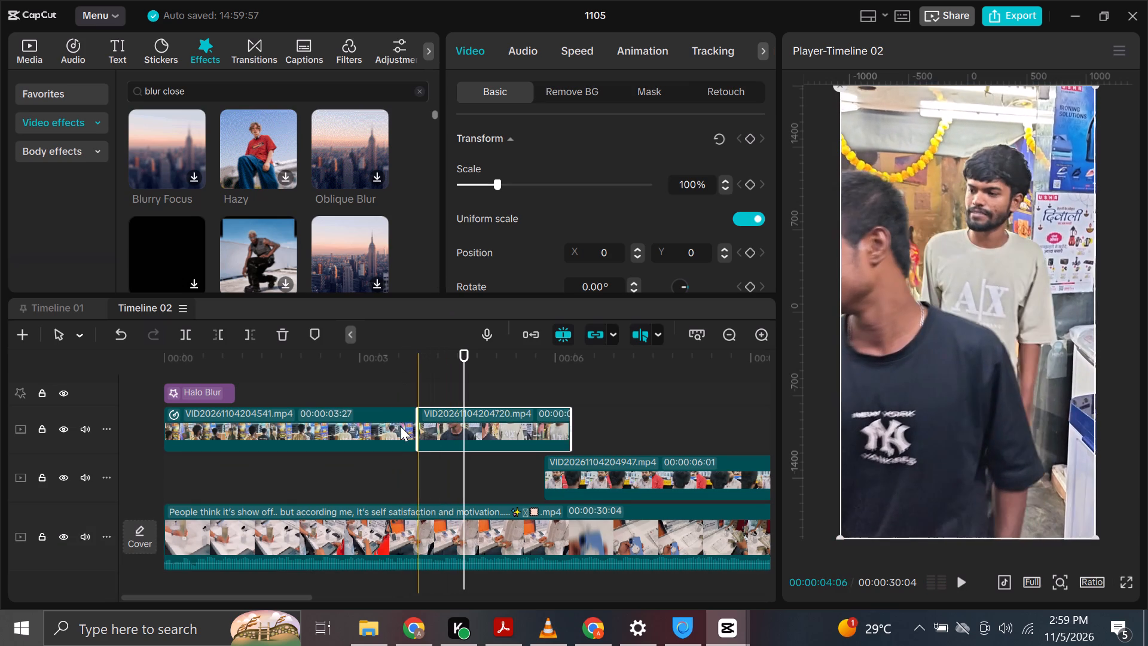
Search the transitions for "black fade", add Black Fade at the cut between the first two clips, and preview it.
left_click(420, 379)
left_click(260, 42)
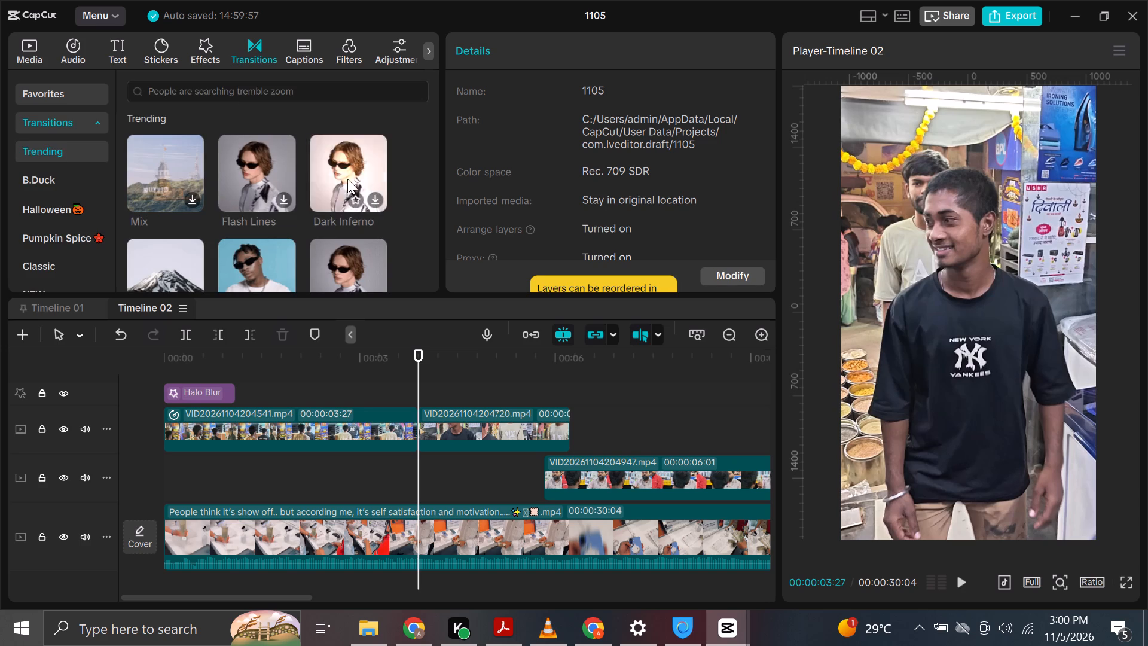
scroll(348, 179, "down", 1)
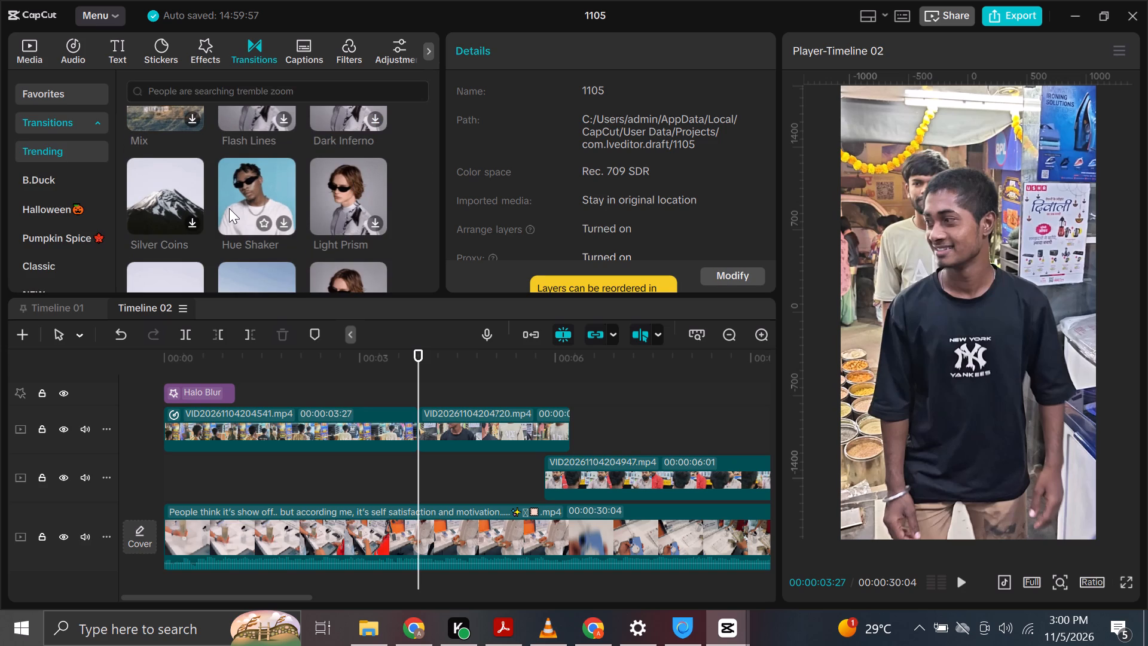
left_click(232, 91)
type("black")
key("space")
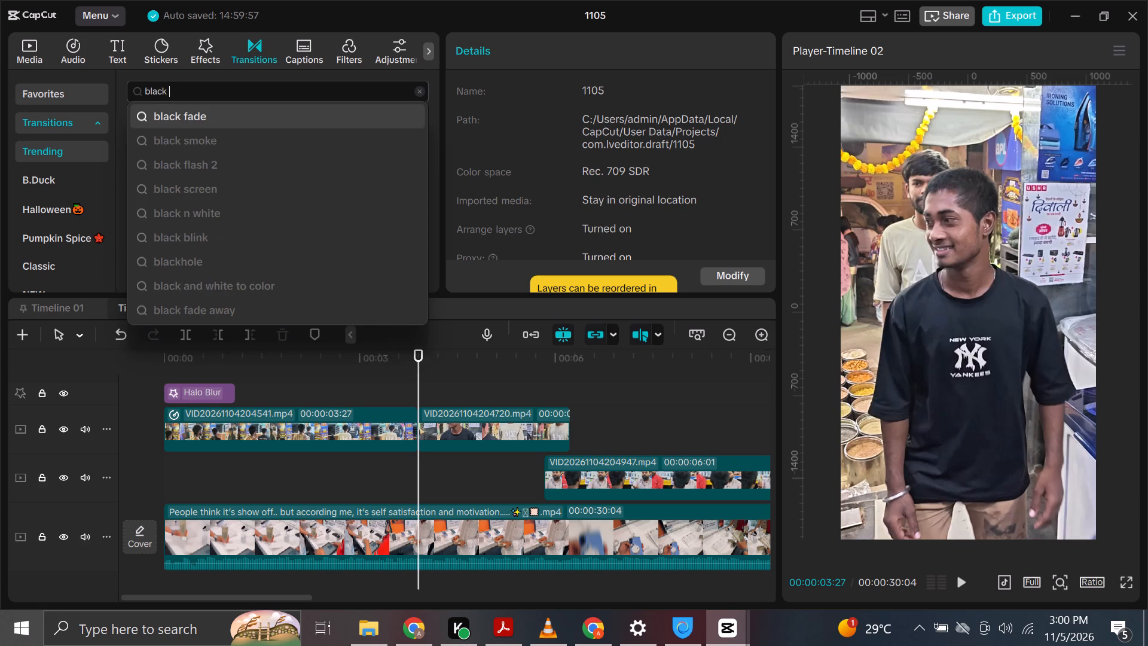
left_click(224, 115)
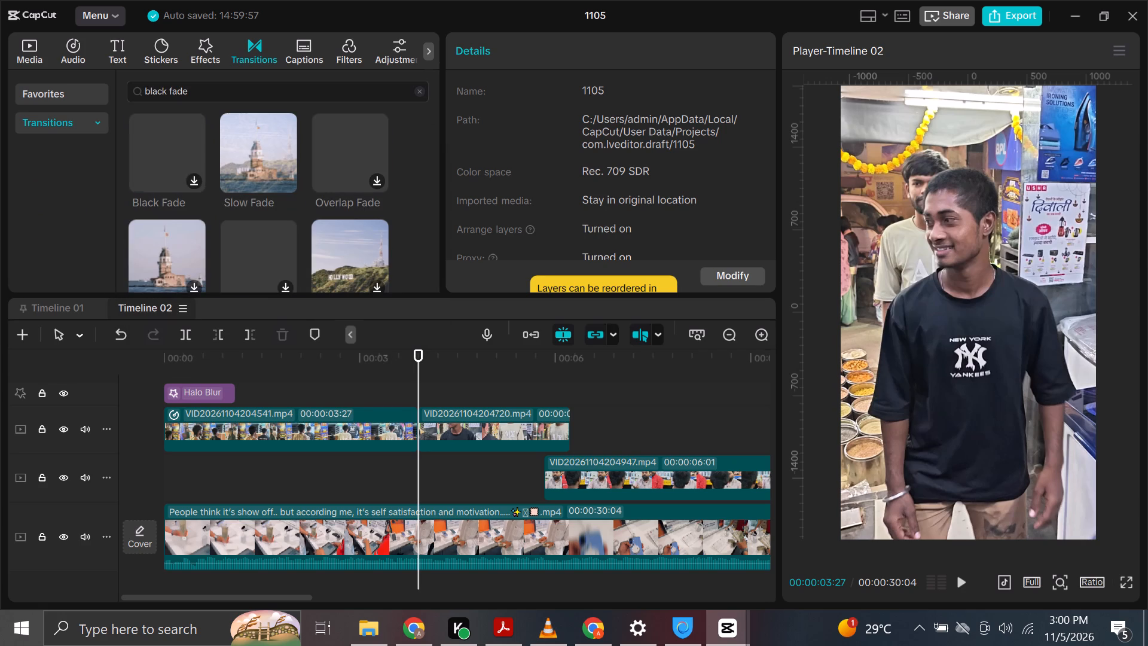
left_click(189, 167)
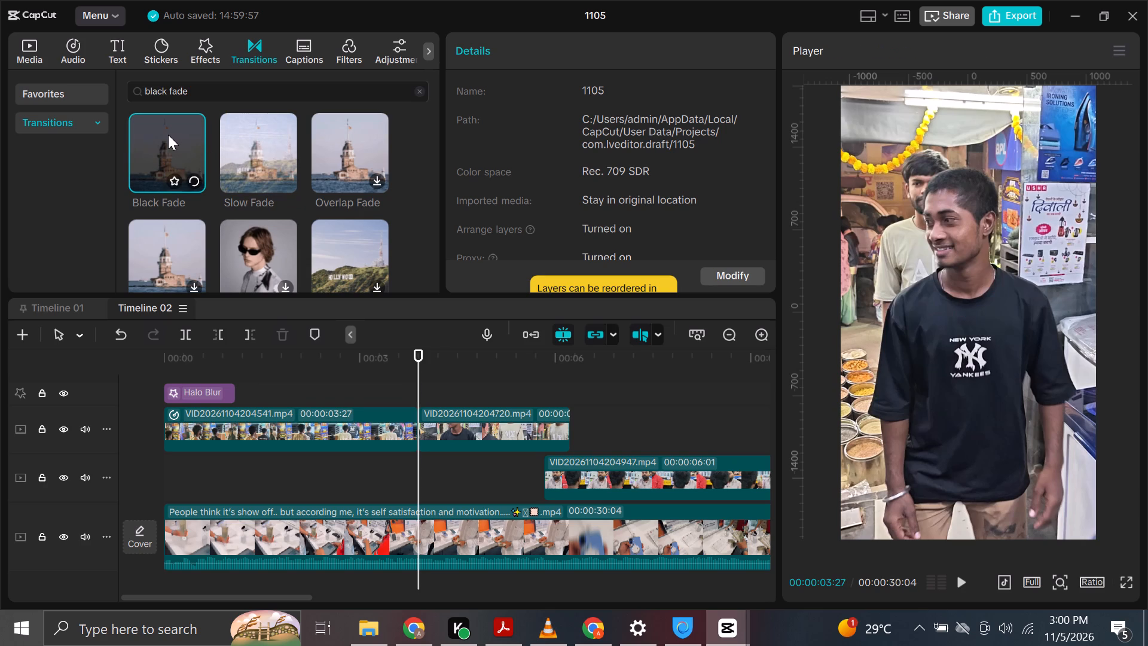
left_click_drag(164, 135, 395, 435)
left_click(386, 374)
key("space")
key("space")
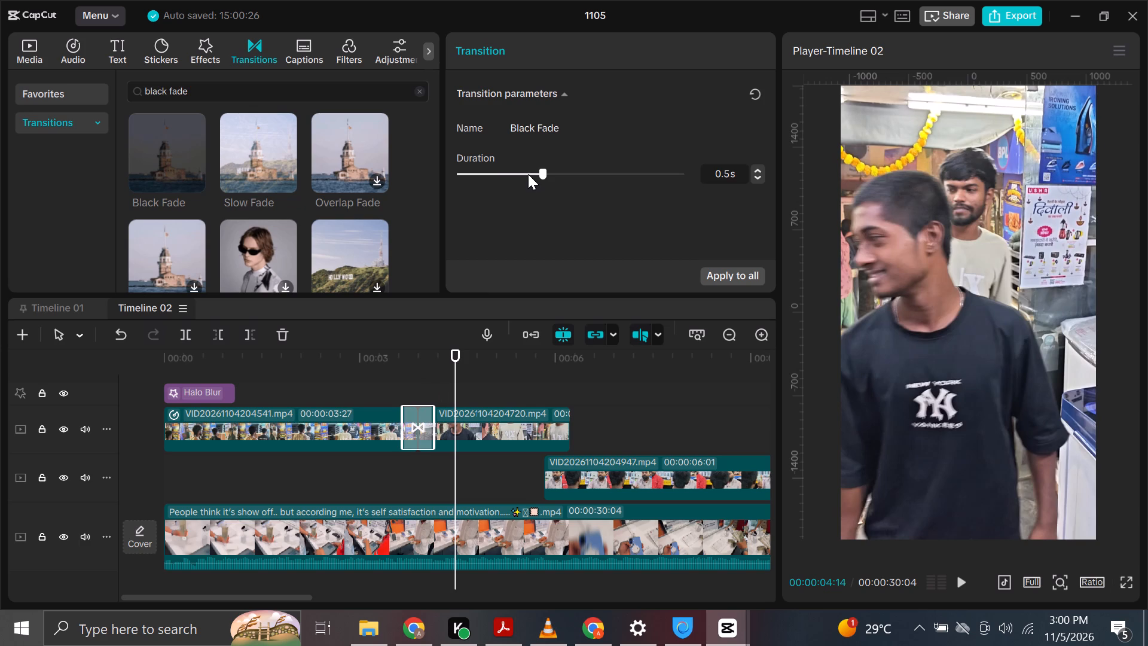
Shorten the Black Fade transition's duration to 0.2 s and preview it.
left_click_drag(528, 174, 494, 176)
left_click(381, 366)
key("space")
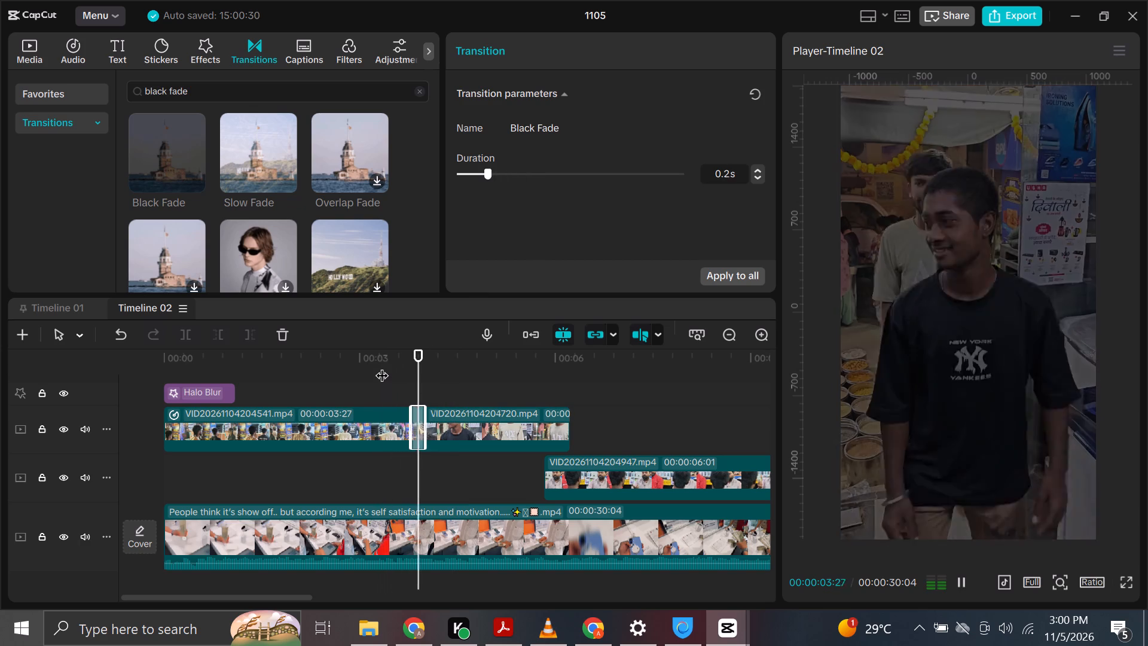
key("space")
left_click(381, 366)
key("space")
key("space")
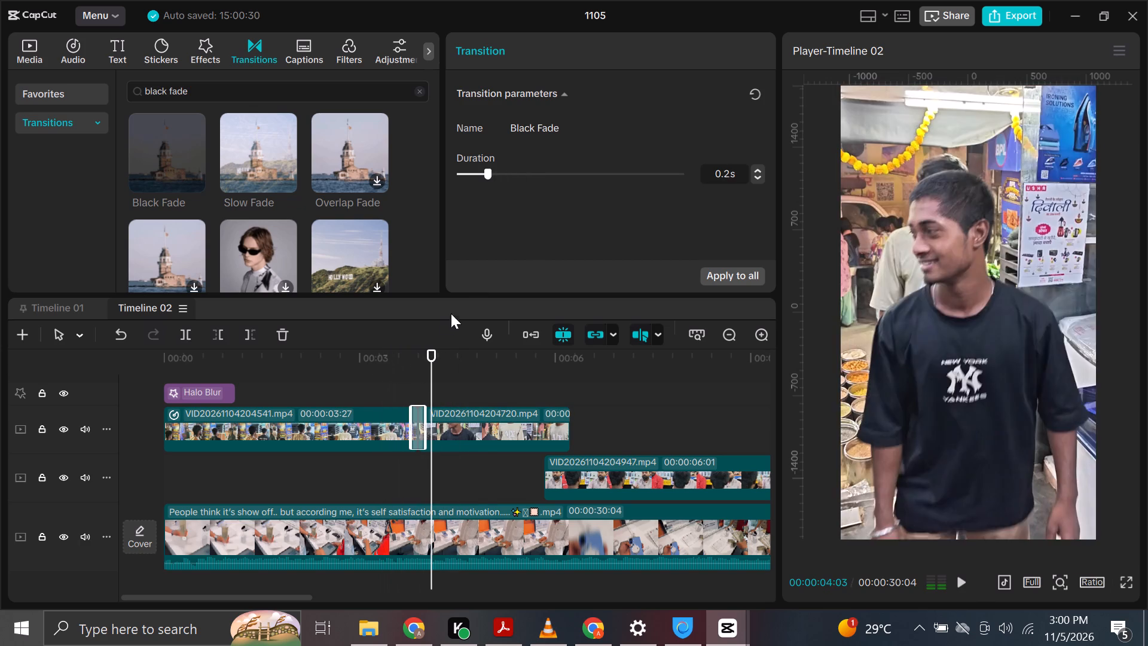
Set the Black Fade transition's duration to 0.4 s and play through the cut.
left_click(530, 181)
left_click(376, 362)
key("space")
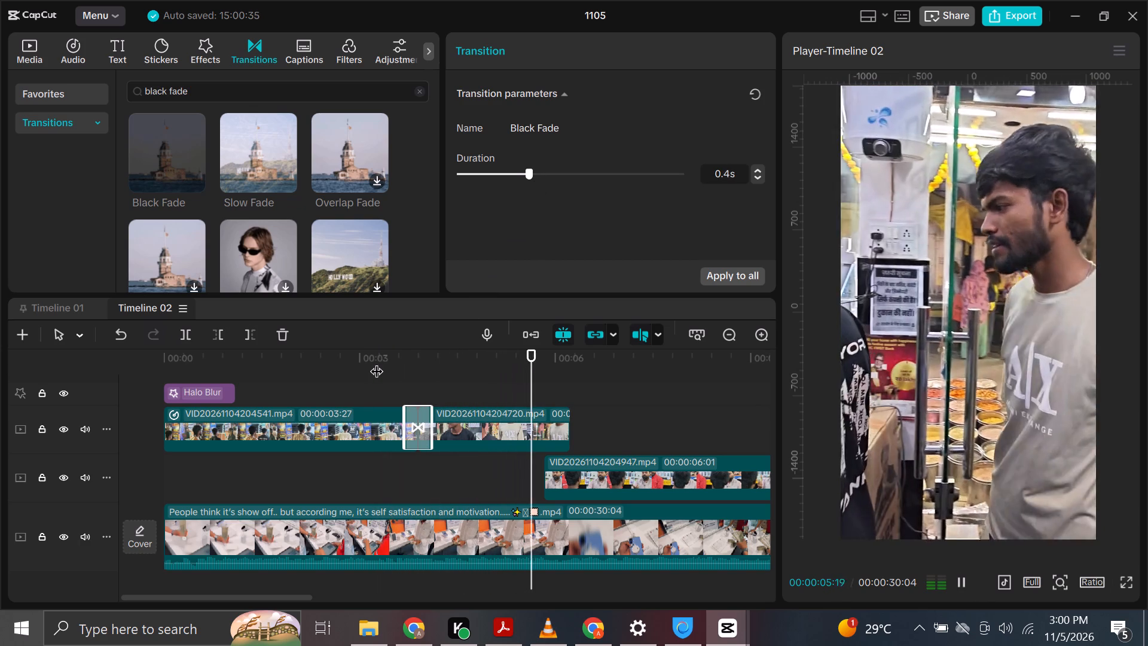
key("space")
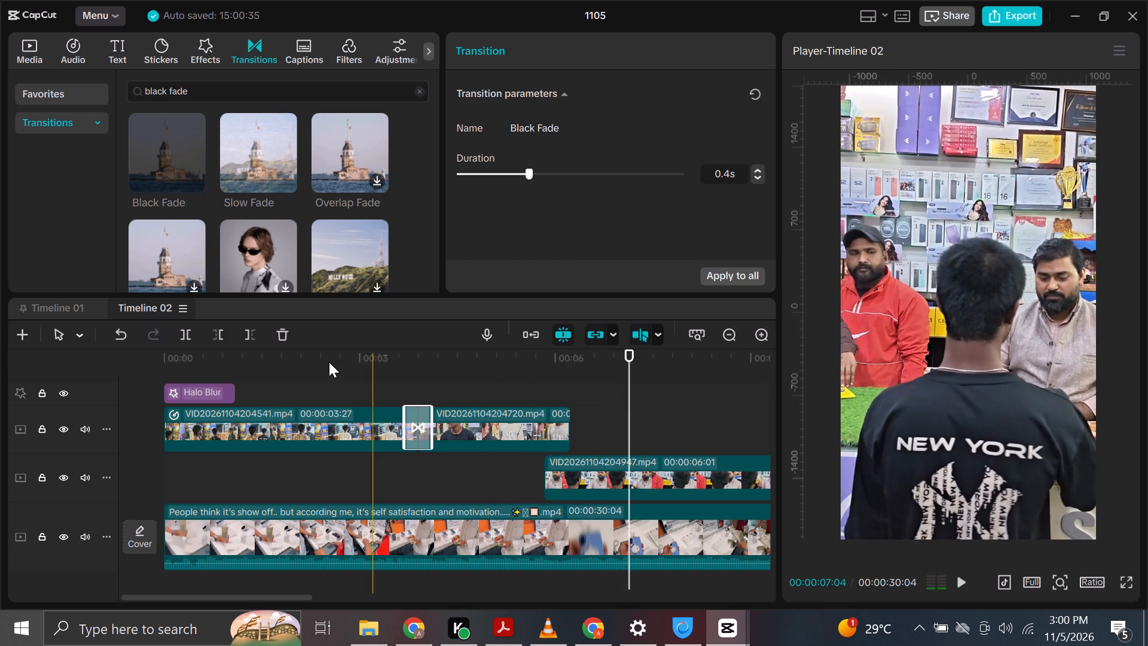
Replay the edit from the start and again from 1:13 to review the opening clip and the Black Fade.
left_click_drag(329, 362, 66, 374)
key("space")
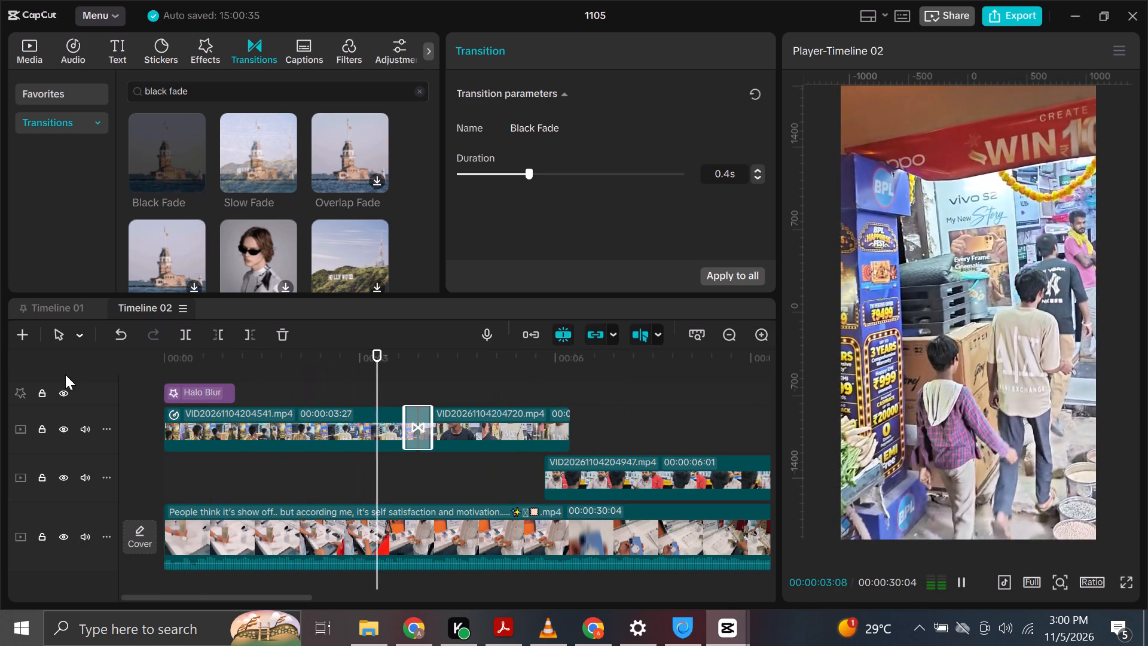
key("space")
left_click(258, 368)
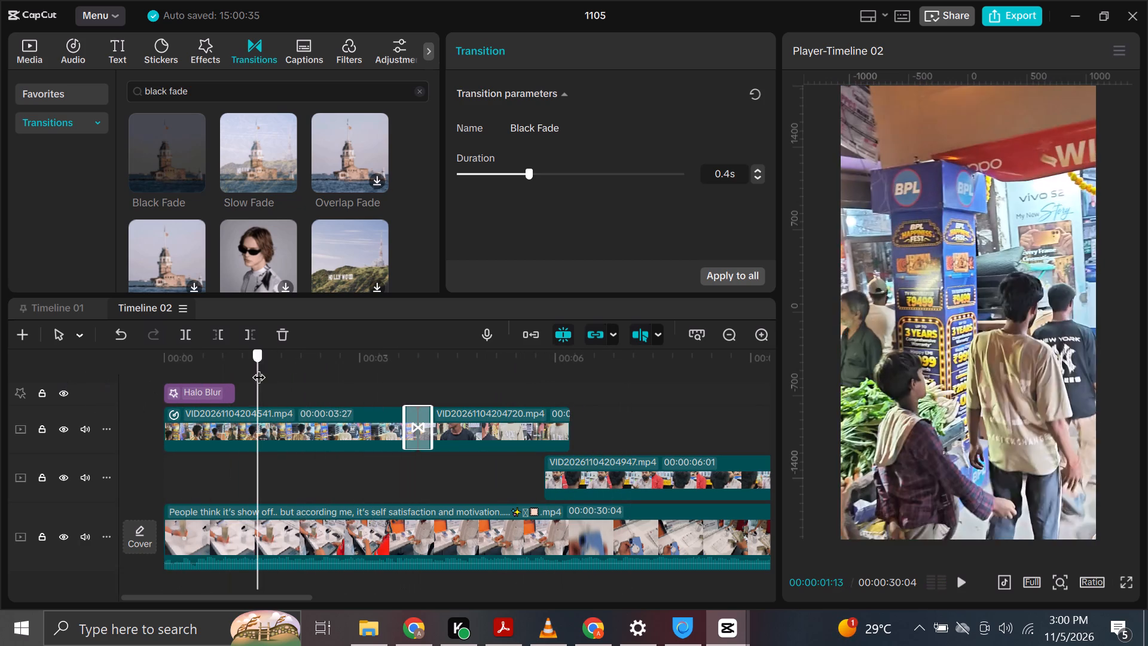
key("space")
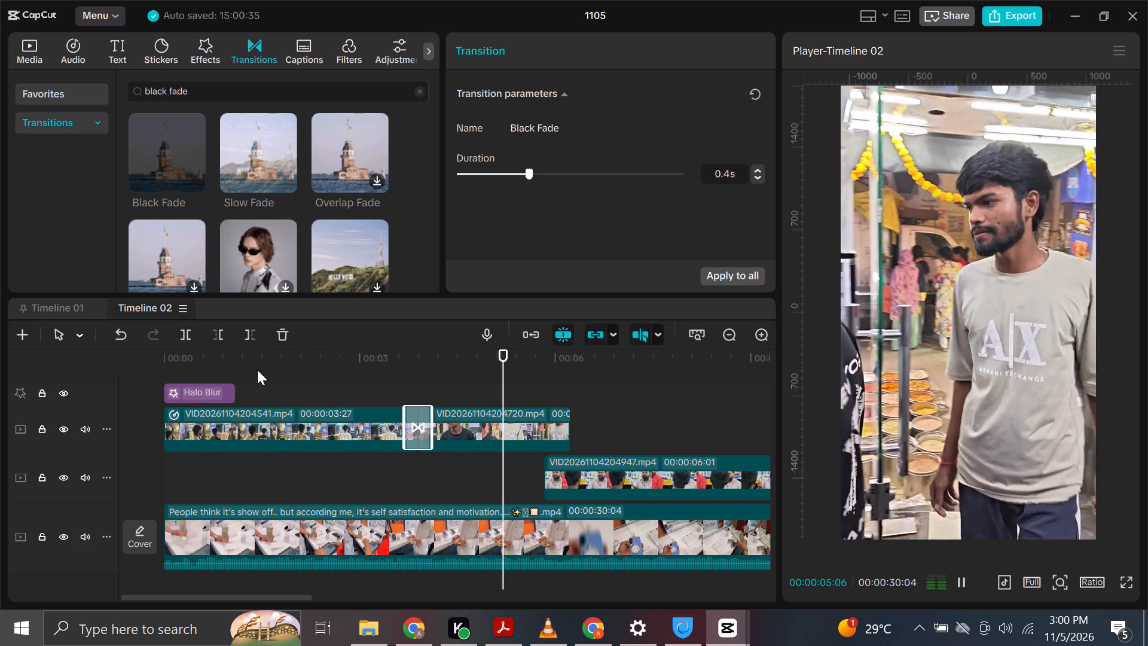
key("space")
Replay the second clip from about 4 s and continue into VID20261104204947.mp4 to about 13 s to review the footage.
left_click(472, 385)
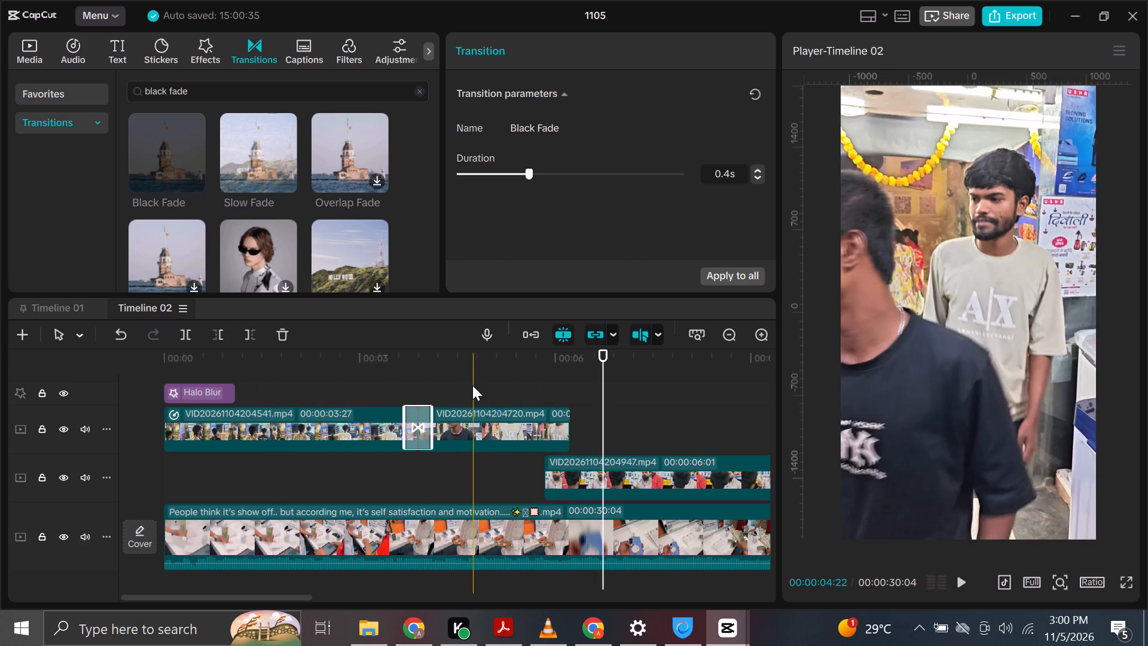
key("space")
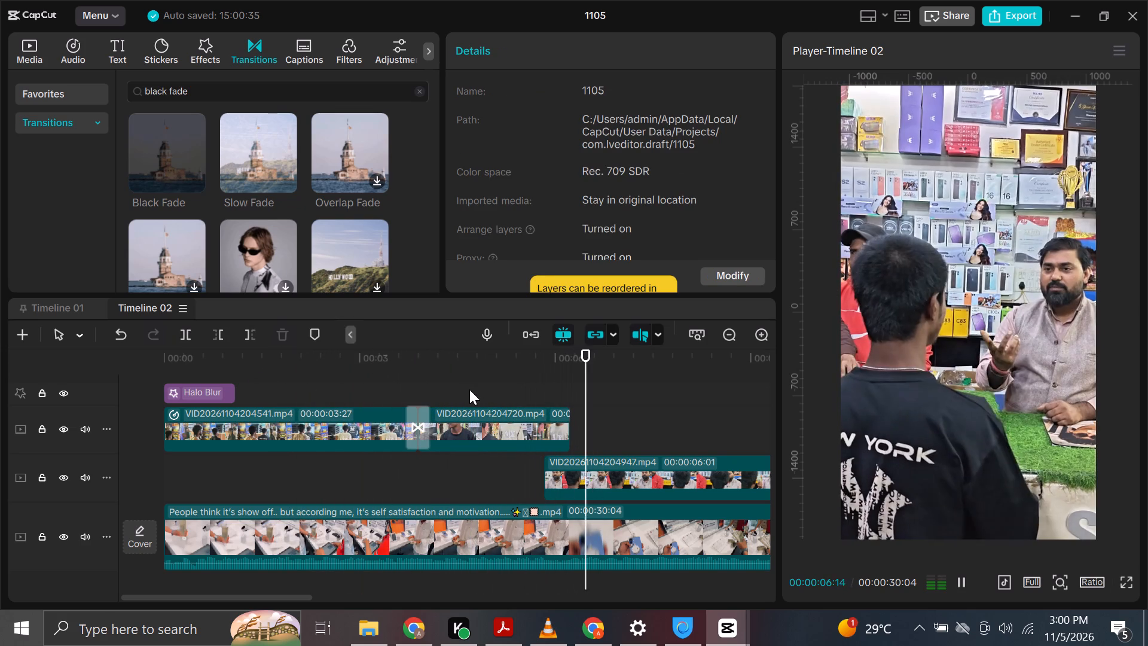
key("space")
left_click(429, 379)
key("space")
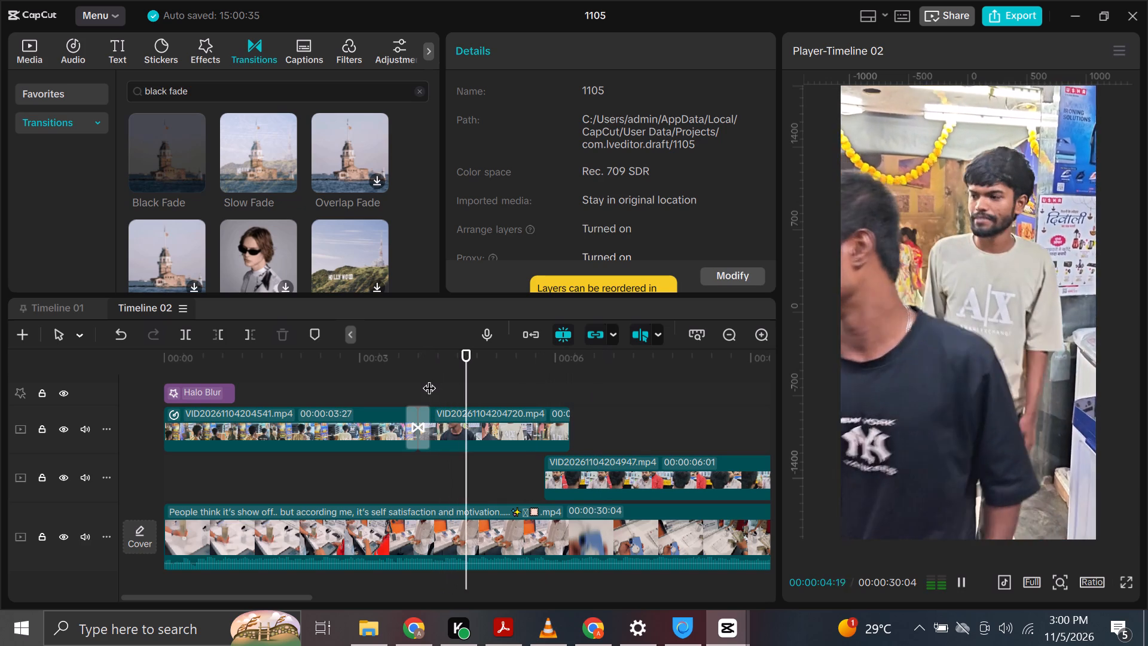
key("space")
left_click(420, 376)
key("space")
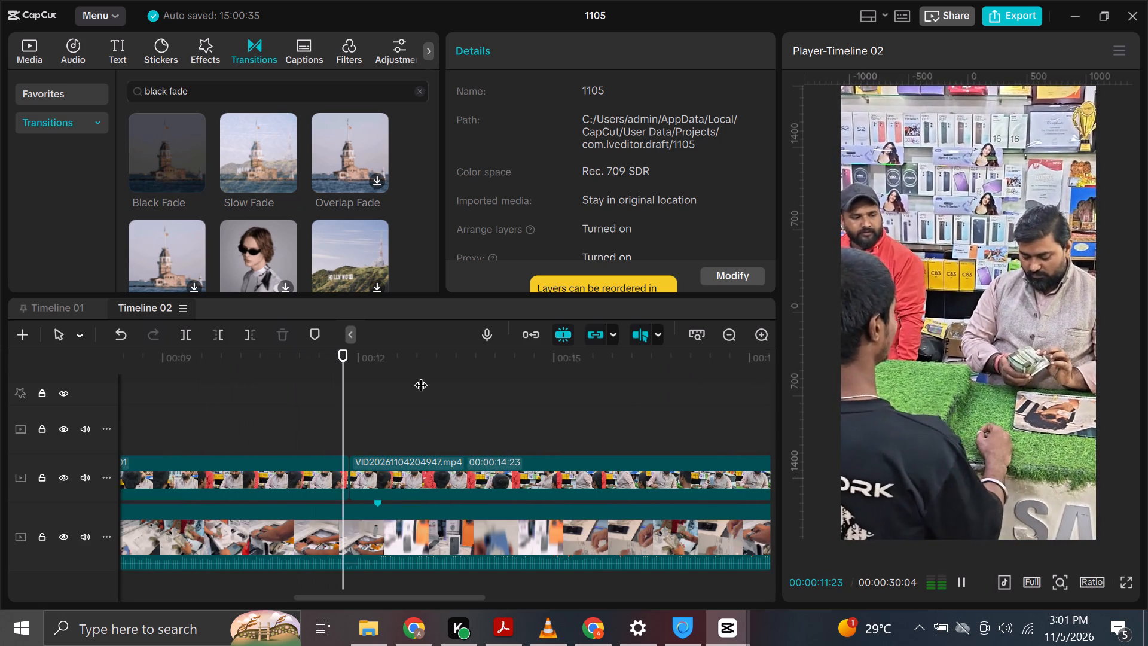
key("space")
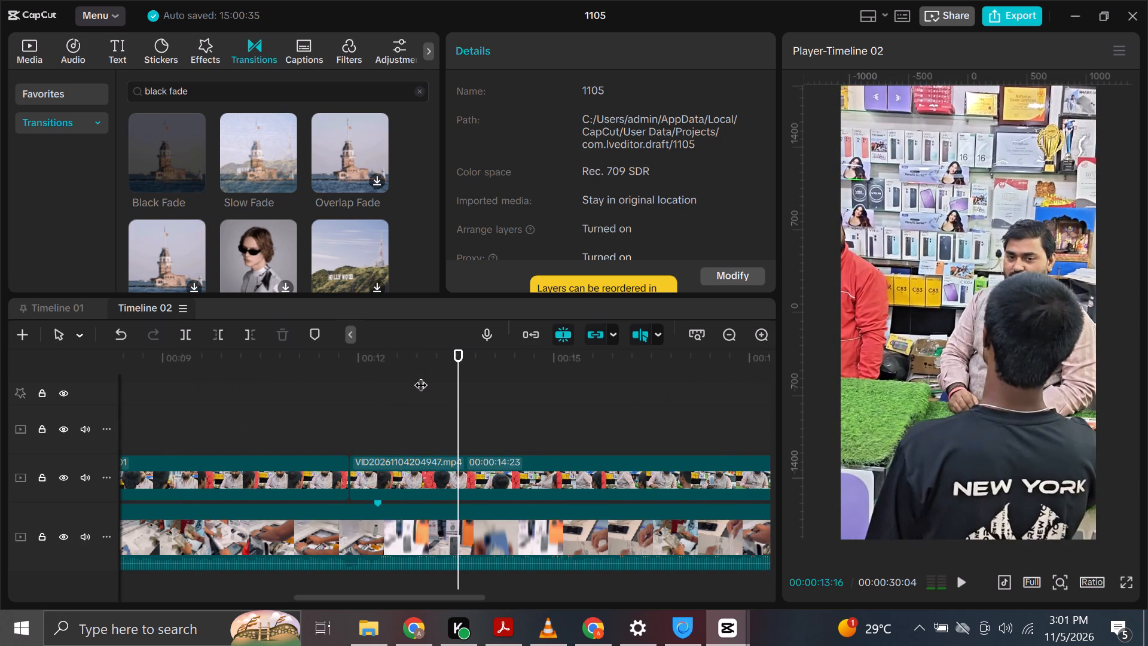
Replay the second clip from about 5 s into VID20261104204947.mp4 to review the cut between them.
left_click_drag(243, 365, 102, 394)
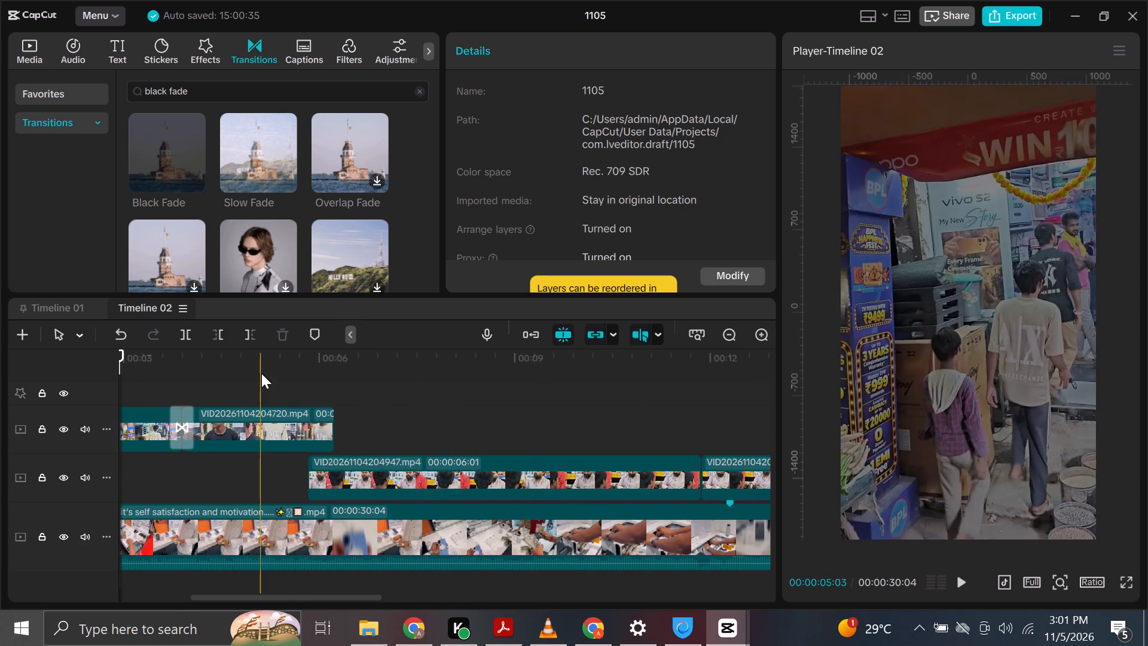
left_click(242, 371)
key("space")
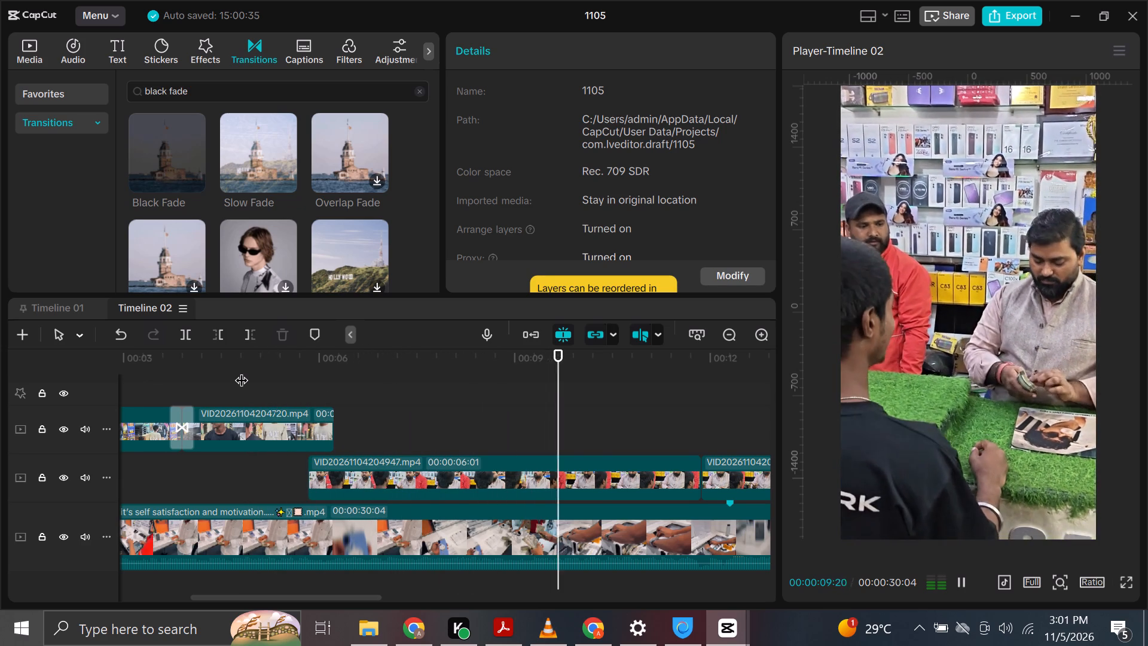
key("space")
left_click(240, 370)
key("space")
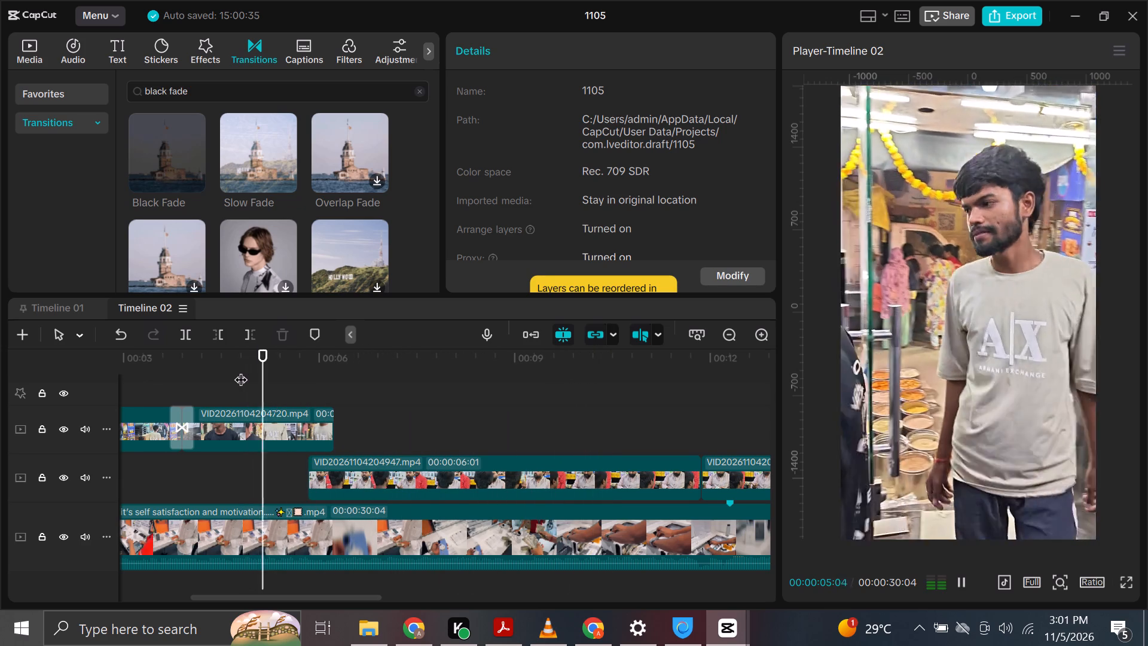
key("space")
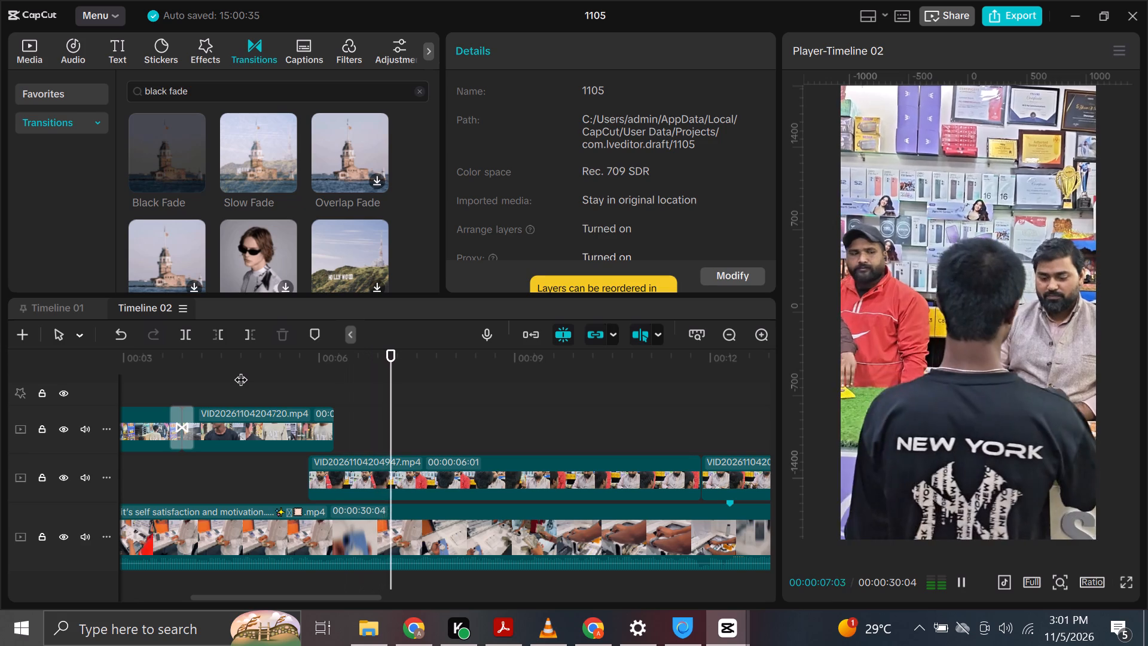
Trim the end of VID20261104204720.mp4 back to where VID20261104204947.mp4 starts, and play through the cut.
left_click(309, 420)
left_click_drag(333, 422, 312, 425)
left_click(293, 381)
key("space")
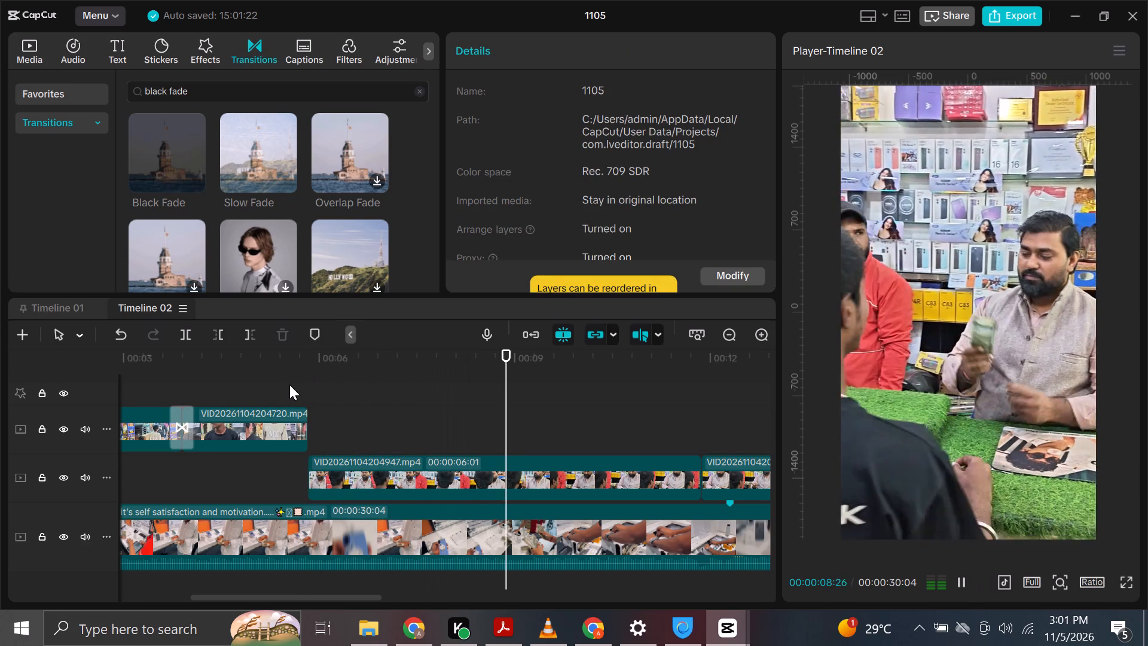
key("space")
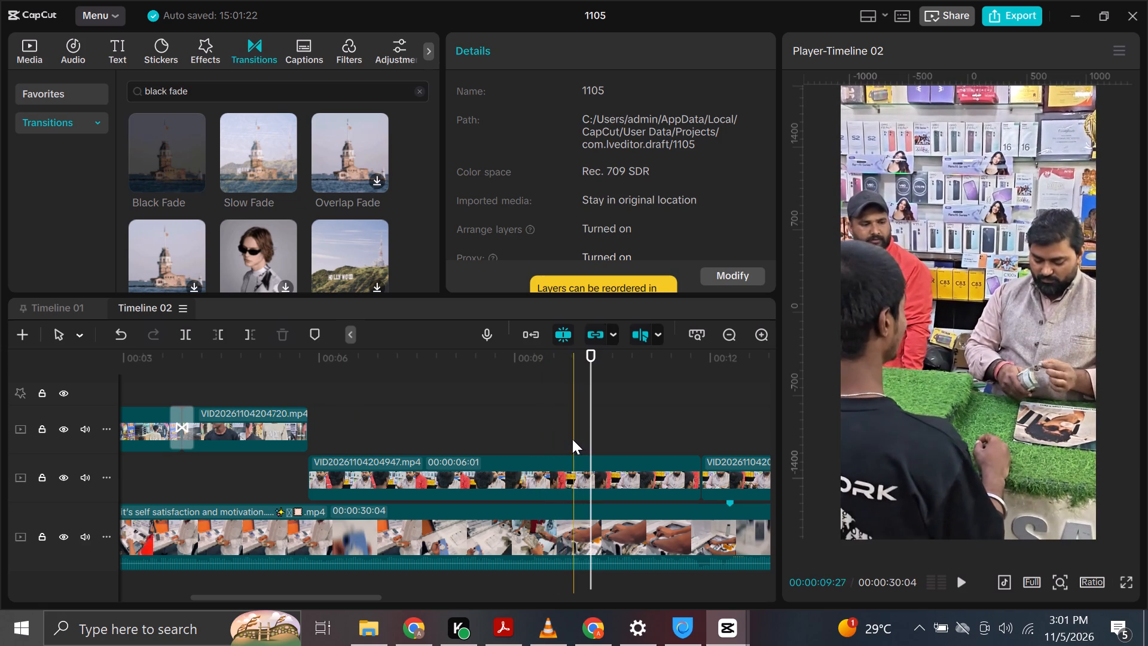
Split the first VID20261104204947.mp4 clip at about 9:15 and delete the part before the split.
left_click(547, 477)
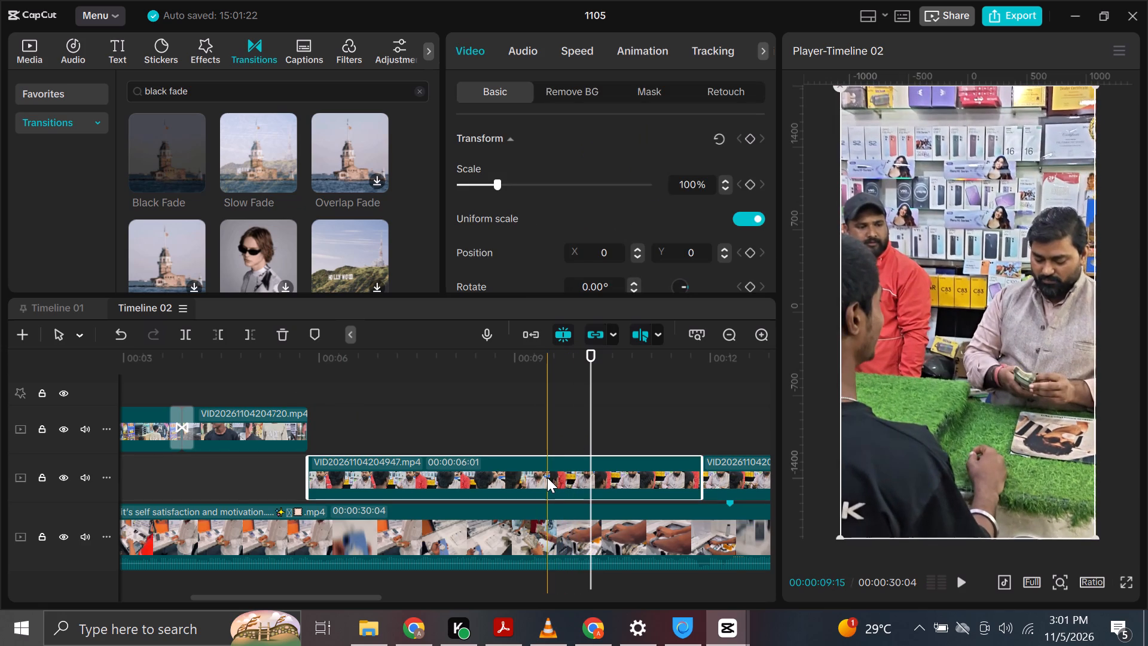
key("ctrl+b")
left_click(523, 478)
key("BackSpace")
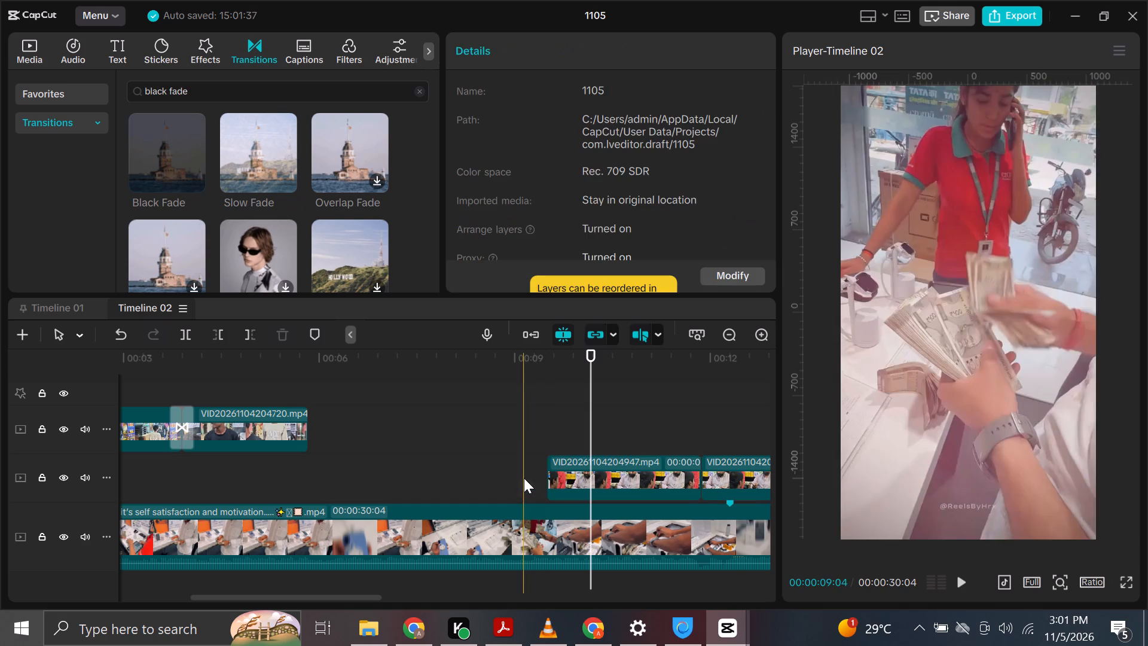
Move the remaining VID20261104204947.mp4 piece back to the end of VID20261104204720.mp4, and play through the join.
left_click(604, 474)
left_click_drag(621, 467, 373, 475)
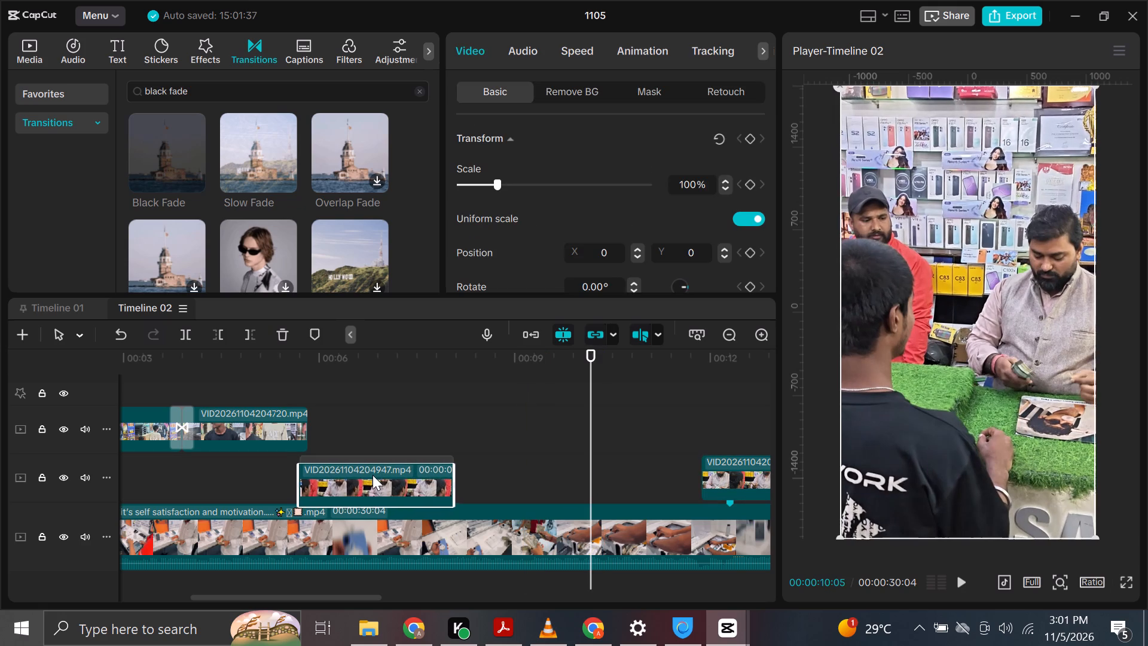
left_click_drag(373, 475, 380, 477)
left_click(282, 385)
key("space")
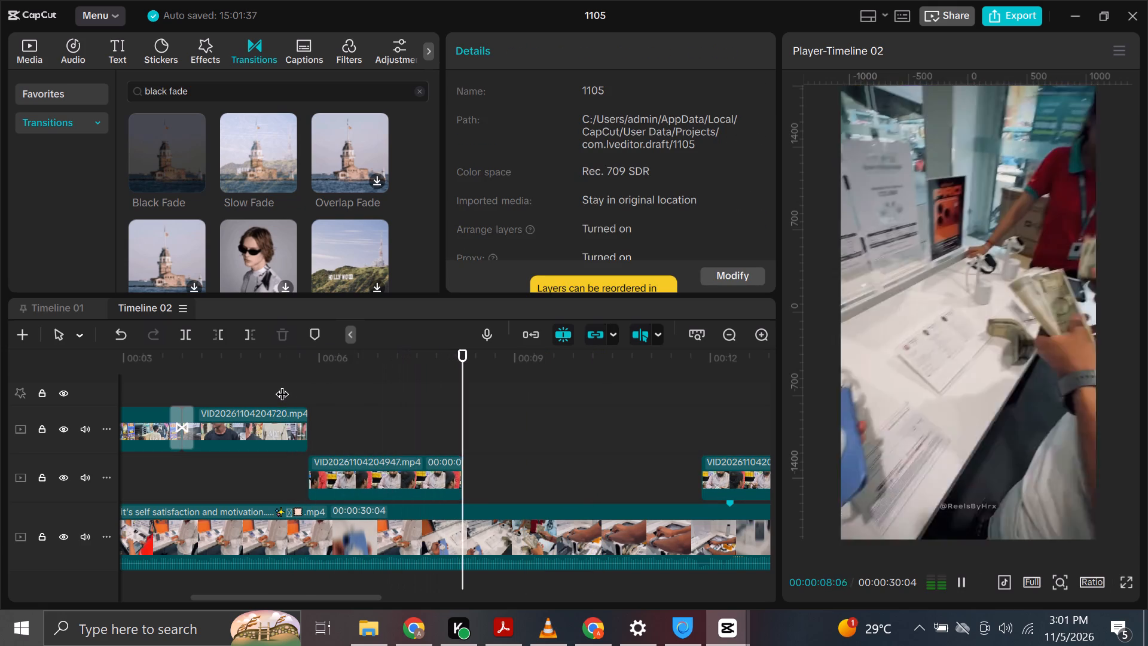
key("space")
left_click(297, 386)
key("space")
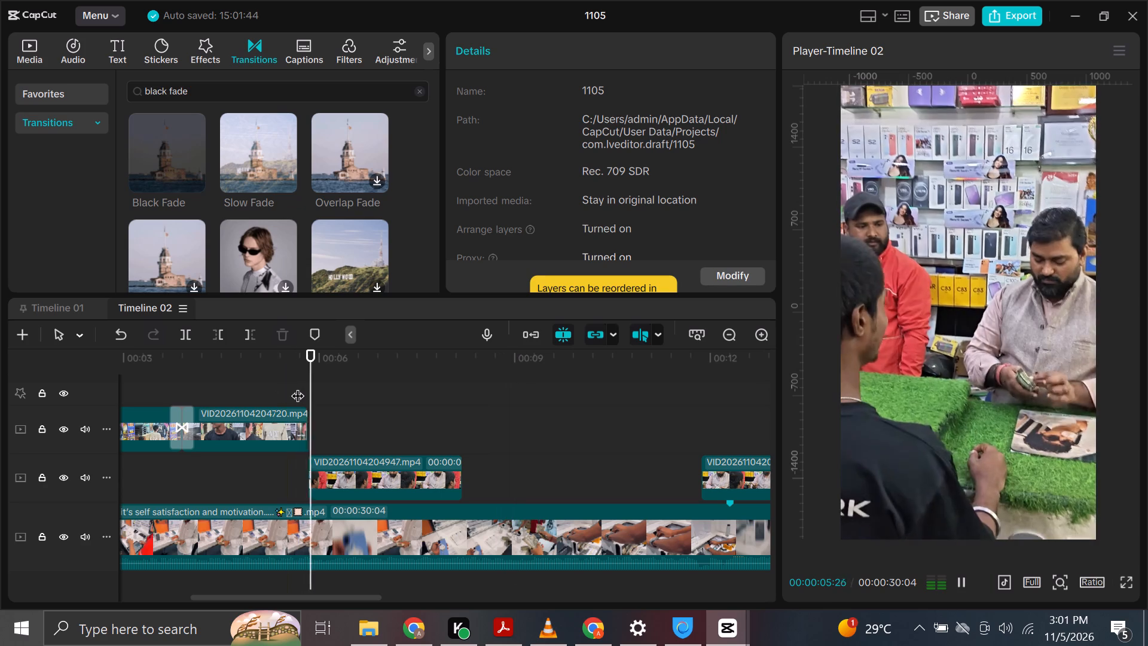
key("space")
Slow the moved VID20261104204947.mp4 piece to a standard speed of 0.61x.
left_click(465, 466)
left_click(435, 475)
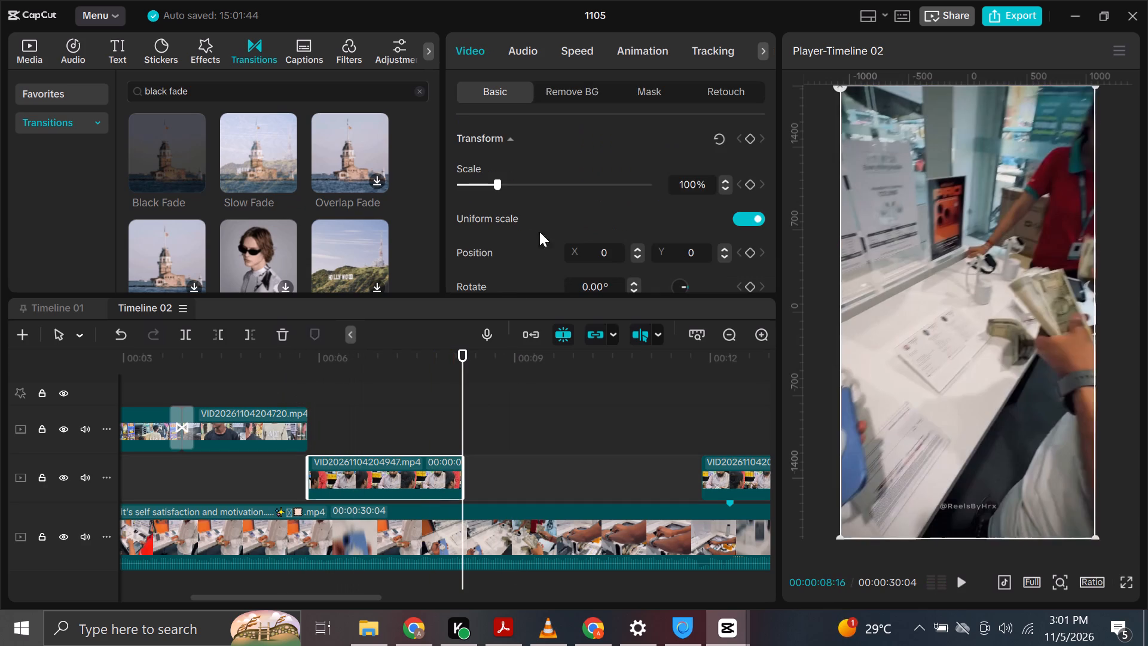
left_click(584, 56)
scroll(529, 178, "up", 1)
scroll(529, 178, "down", 1)
scroll(529, 178, "up", 5)
scroll(529, 178, "down", 2)
left_click(484, 83)
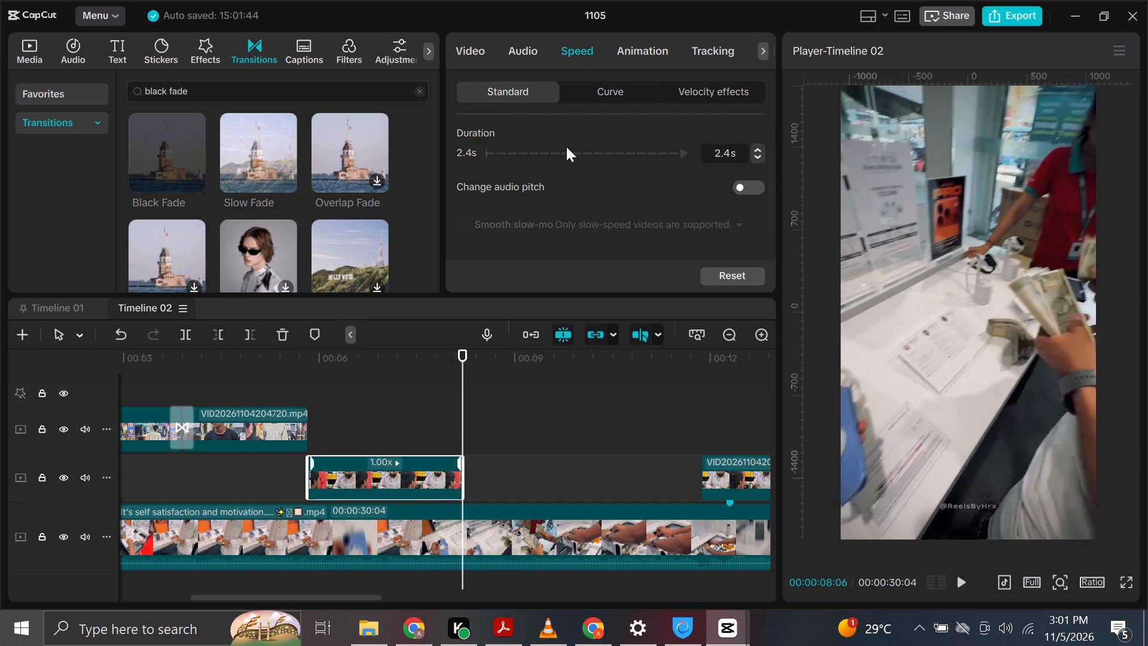
scroll(566, 192, "up", 6)
left_click(483, 165)
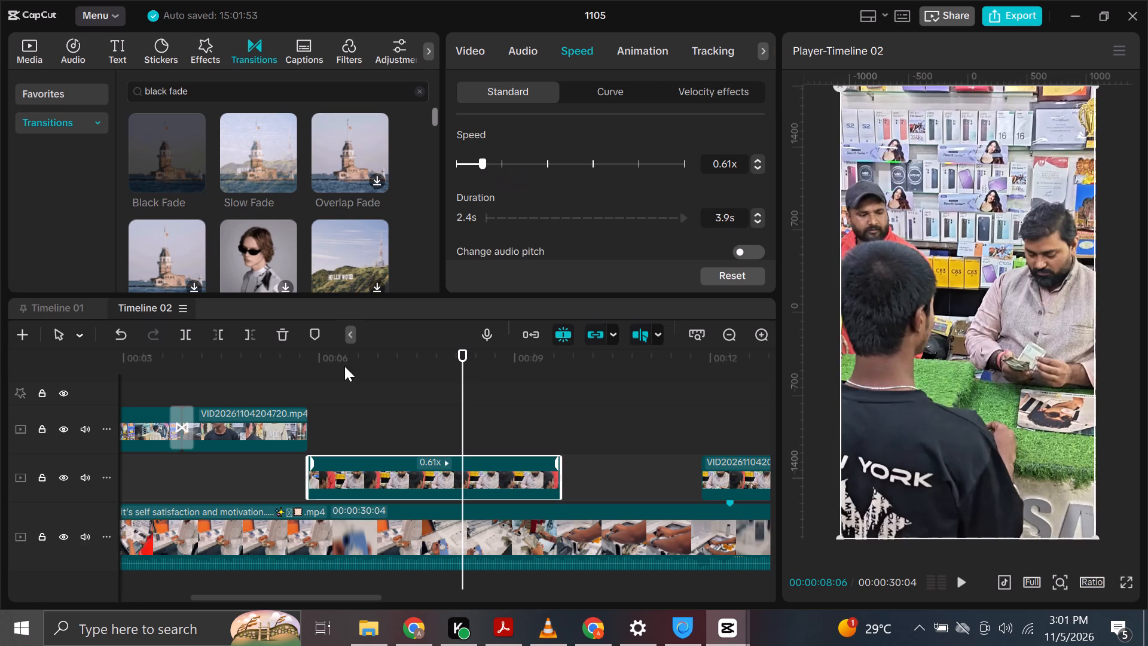
Replay the slowed VID20261104204947.mp4 piece from its start to review the speed and the cut into it.
left_click(313, 376)
key("space")
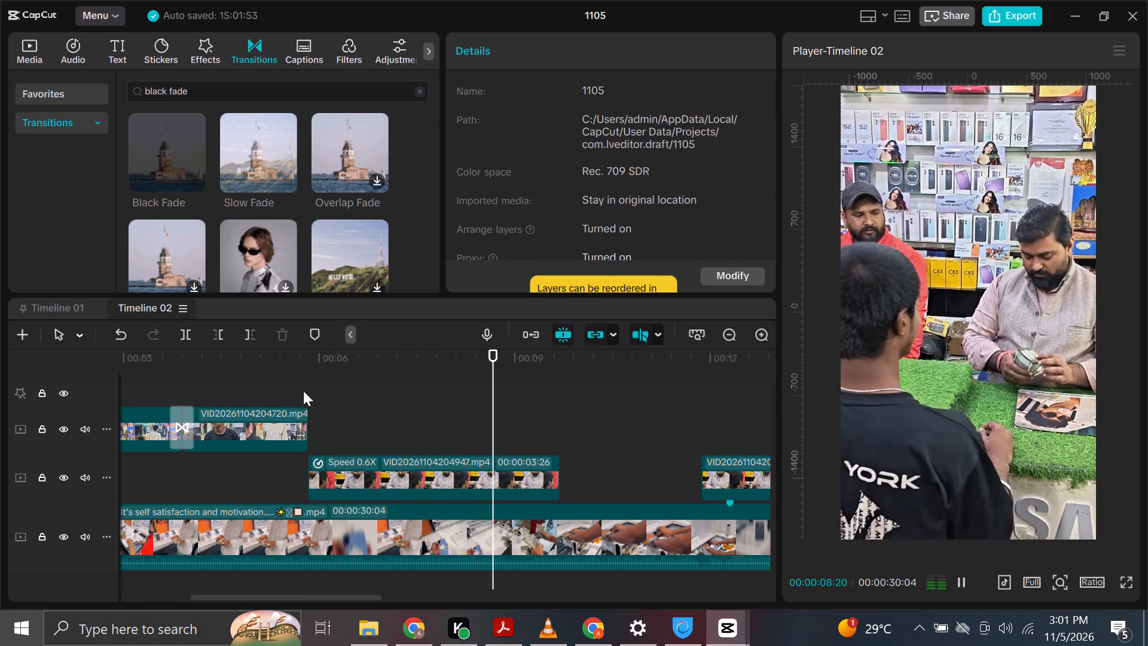
key("space")
left_click(303, 387)
key("space")
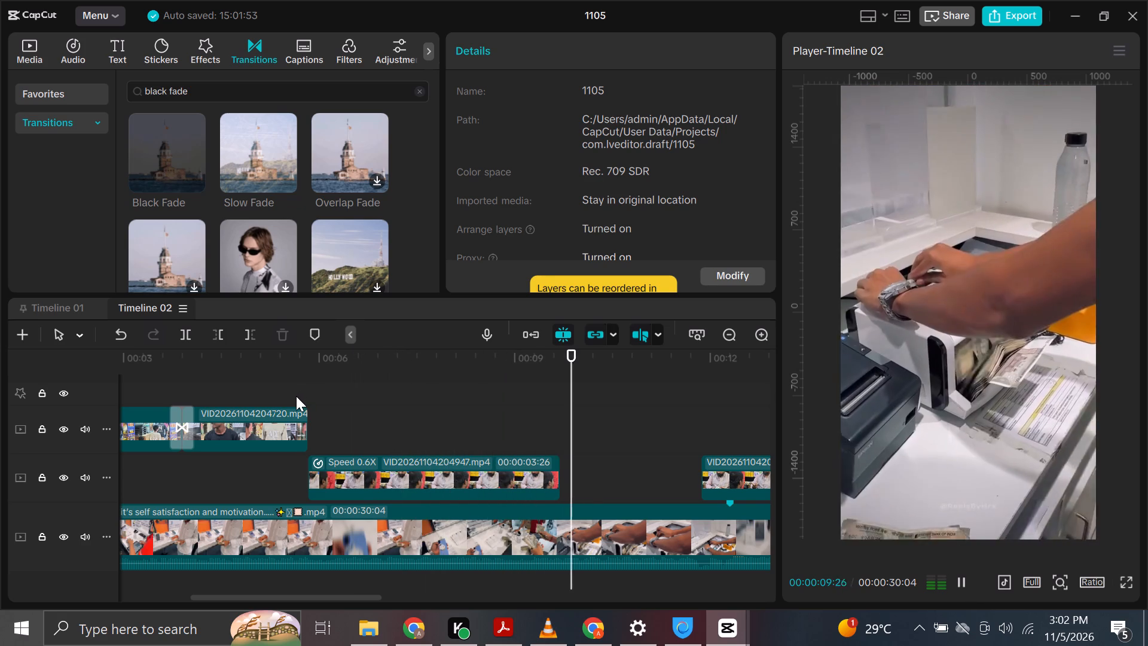
key("space")
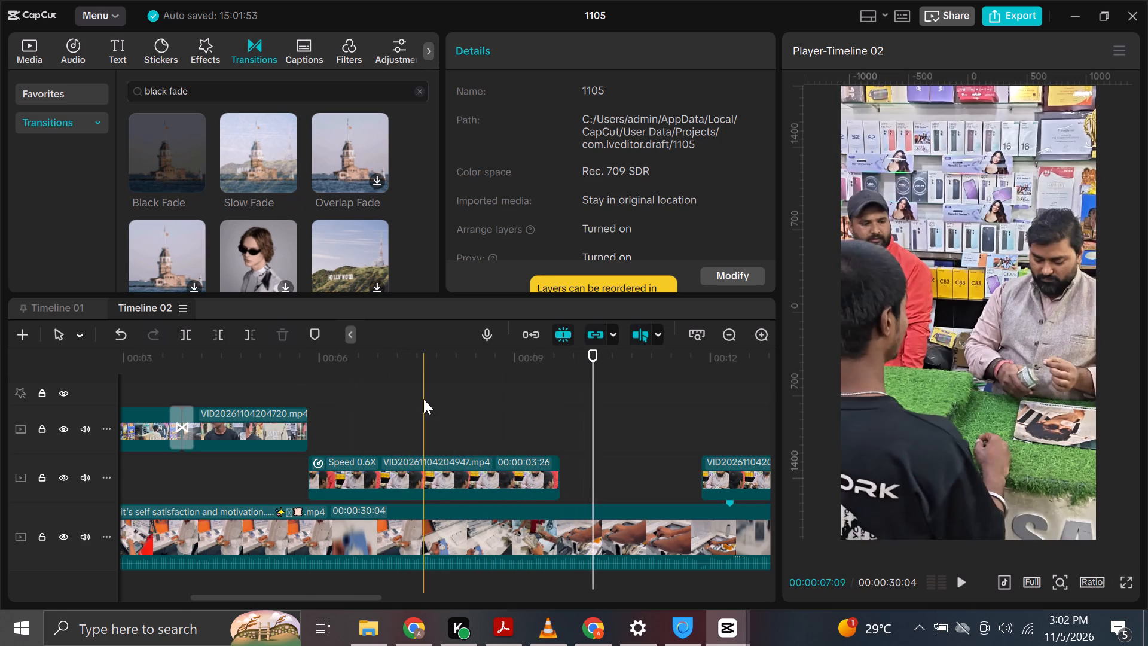
left_click(306, 370)
key("space")
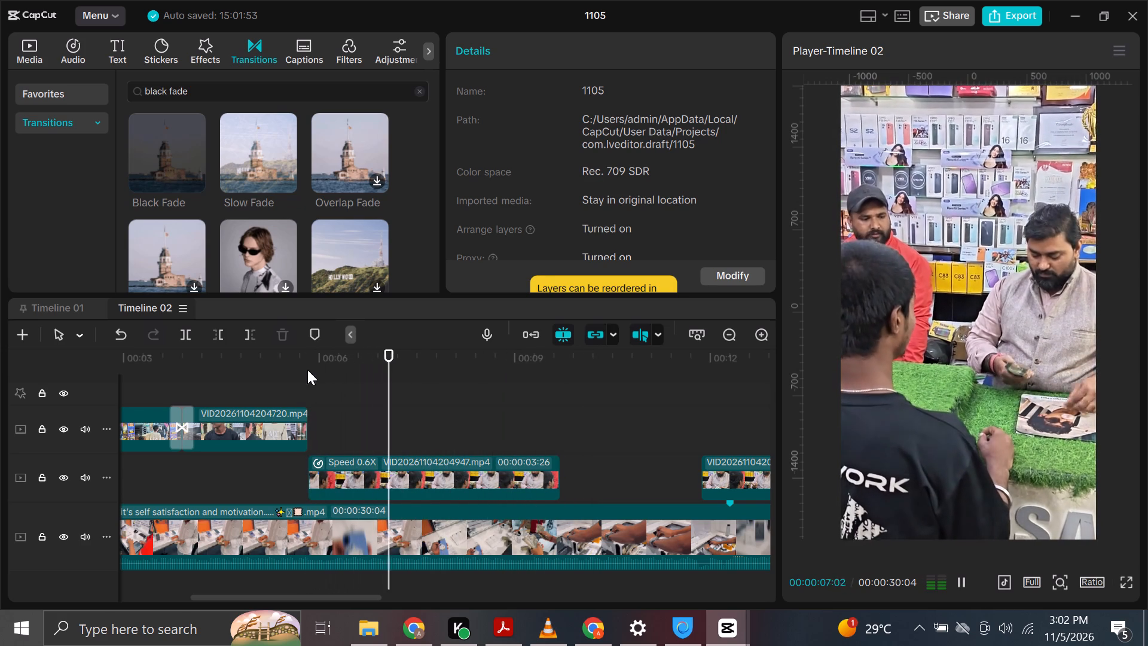
key("space")
Extend the slowed clip's end in stages to a 6:00 duration so it meets the following clip, previewing each extension.
left_click(515, 475)
left_click_drag(561, 470, 630, 471)
left_click(428, 427)
key("space")
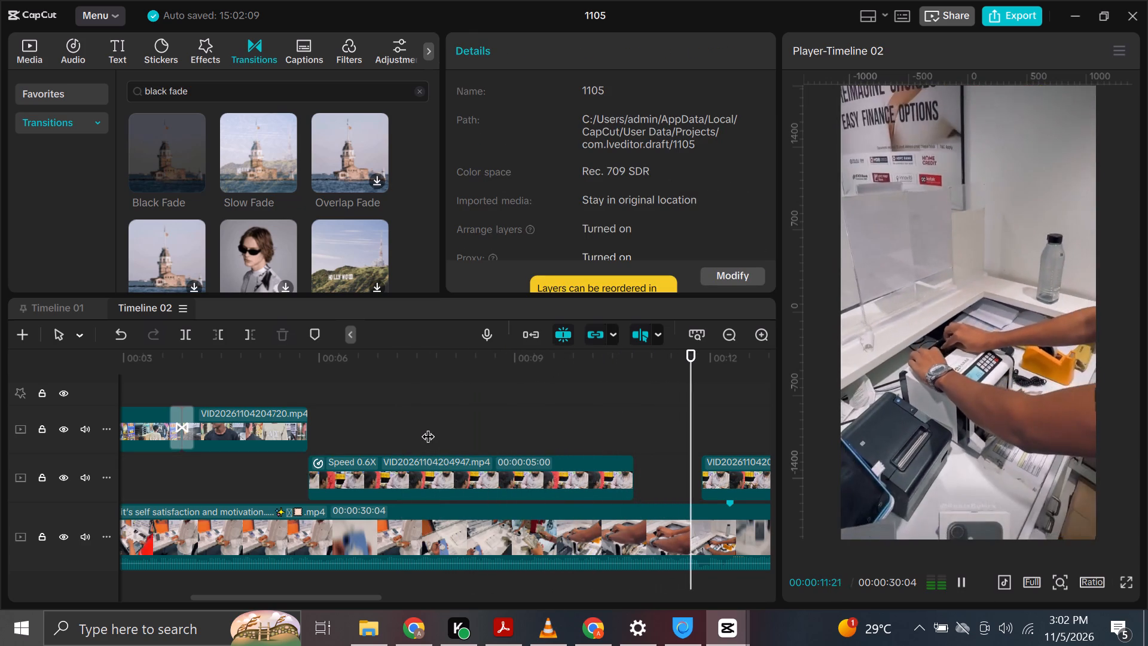
key("space")
left_click(547, 500)
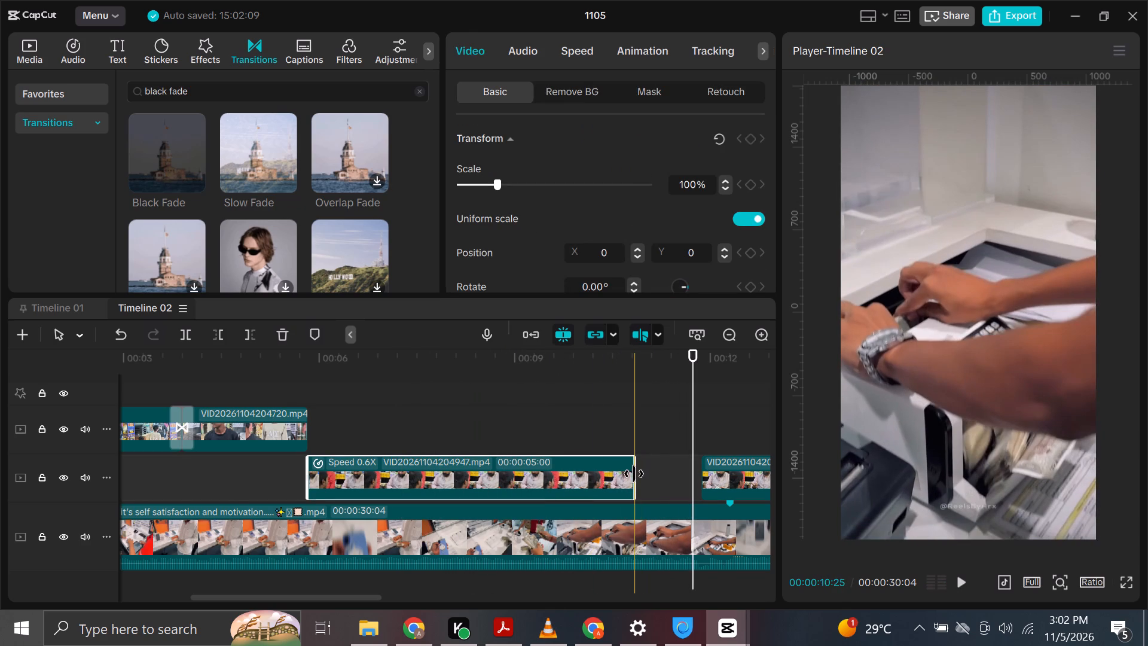
left_click_drag(634, 474, 694, 474)
left_click(523, 434)
key("space")
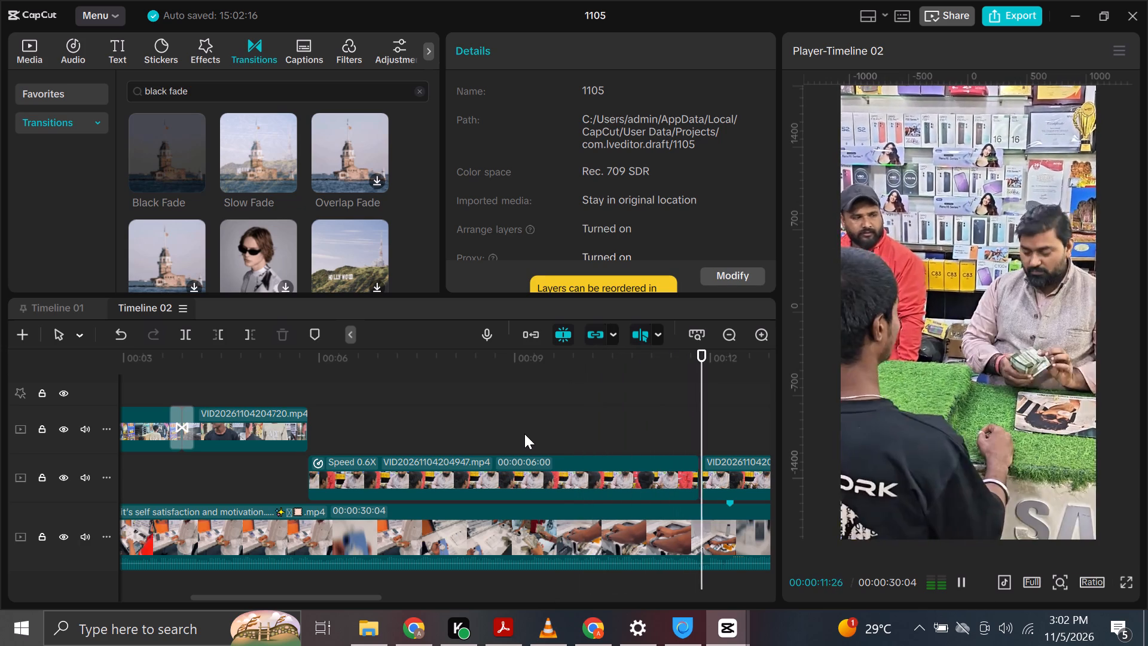
key("space")
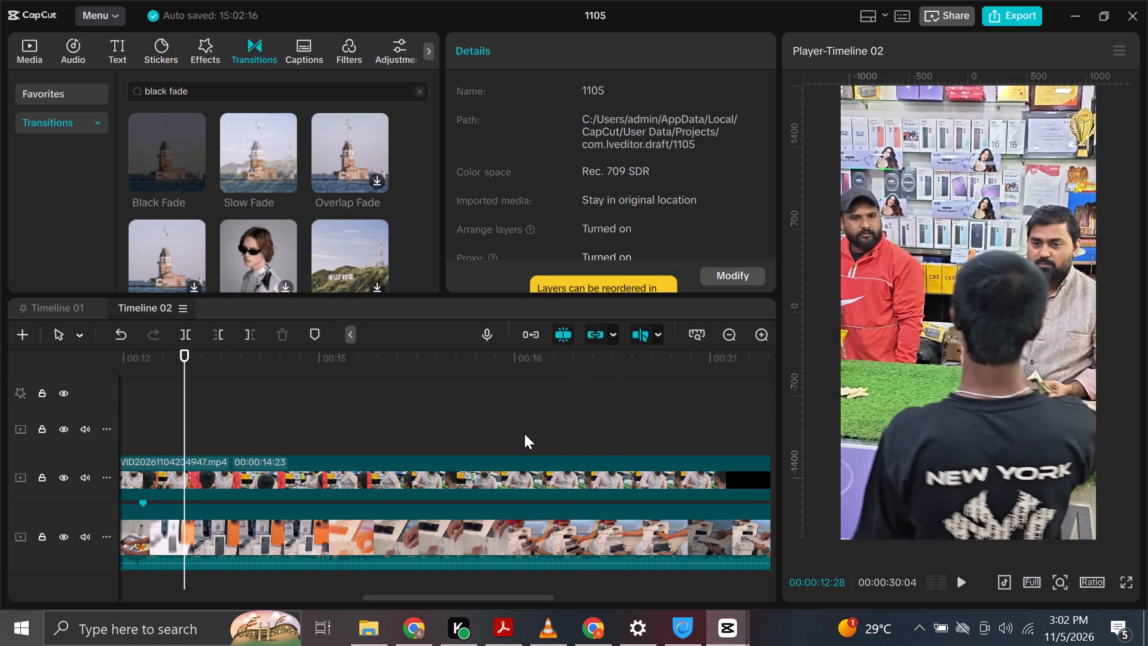
Play the whole edit from the start to about 12:25 to review the clips and cuts.
scroll(477, 439, "down", 15, "ctrl")
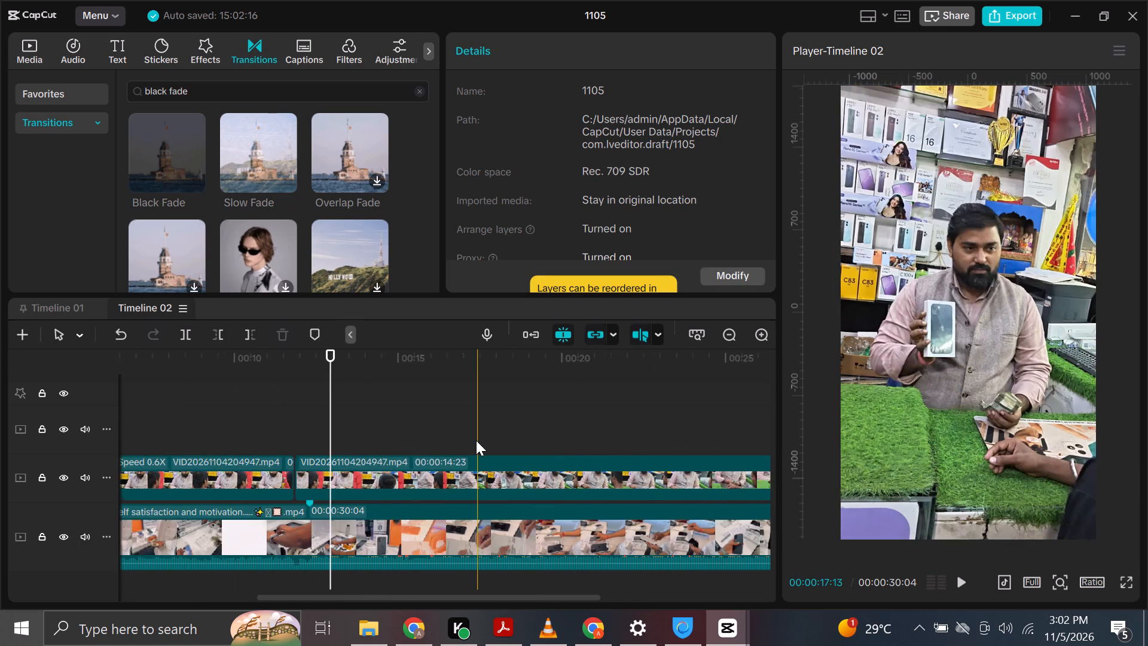
scroll(476, 440, "down", 1, "ctrl")
left_click_drag(310, 359, 0, 411)
key("space")
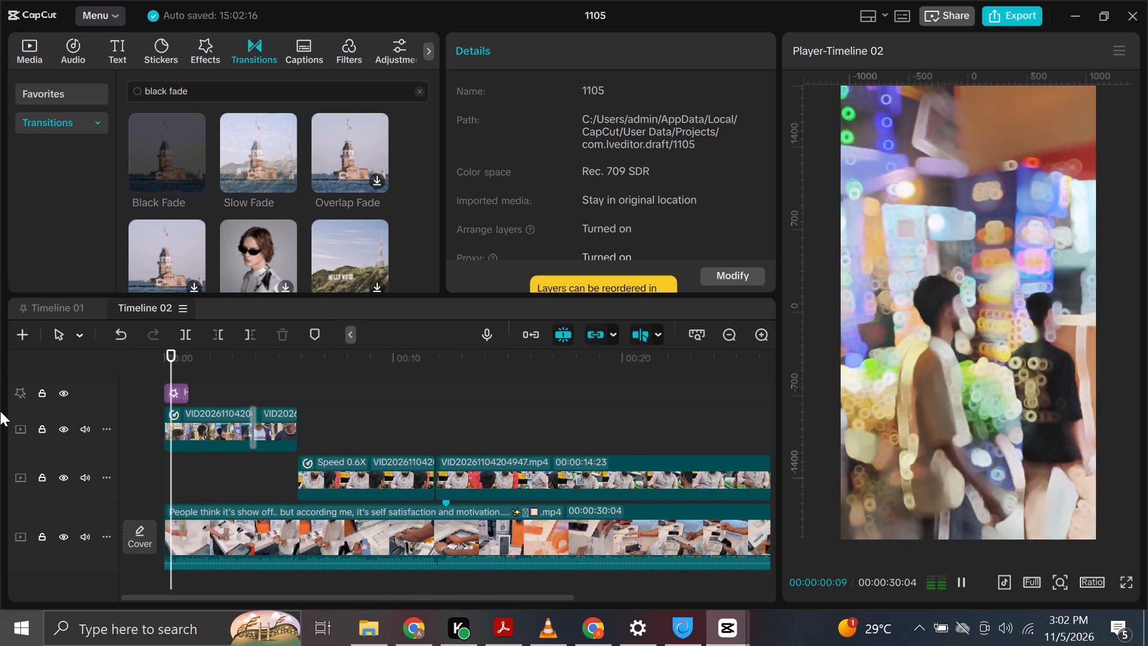
key("space")
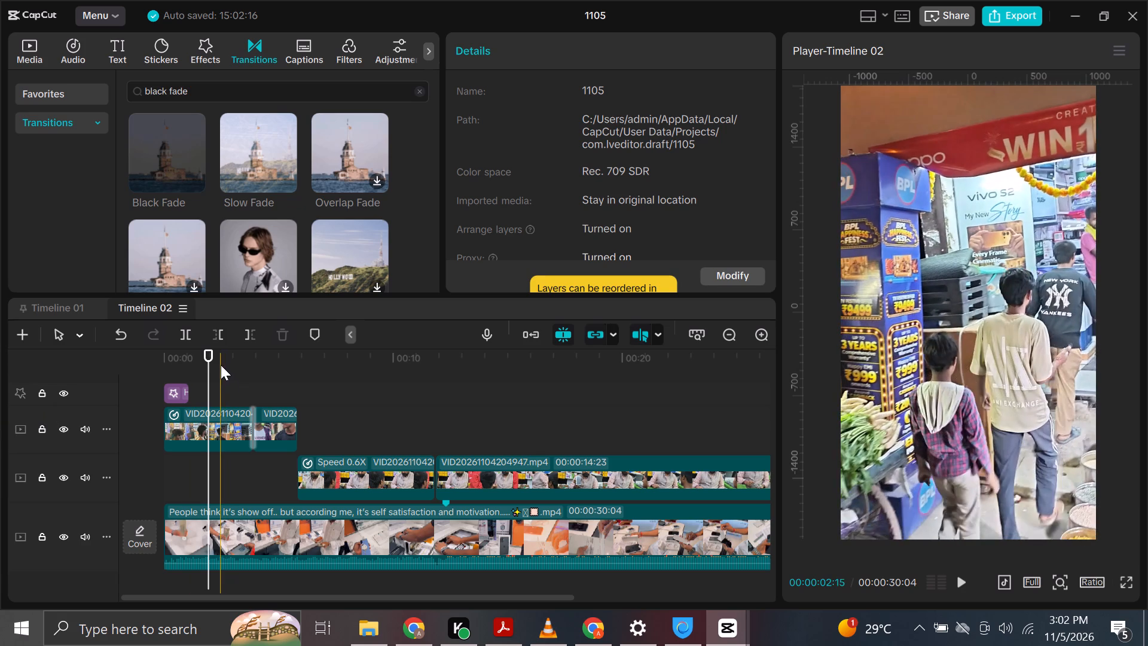
left_click_drag(204, 358, 90, 382)
key("space")
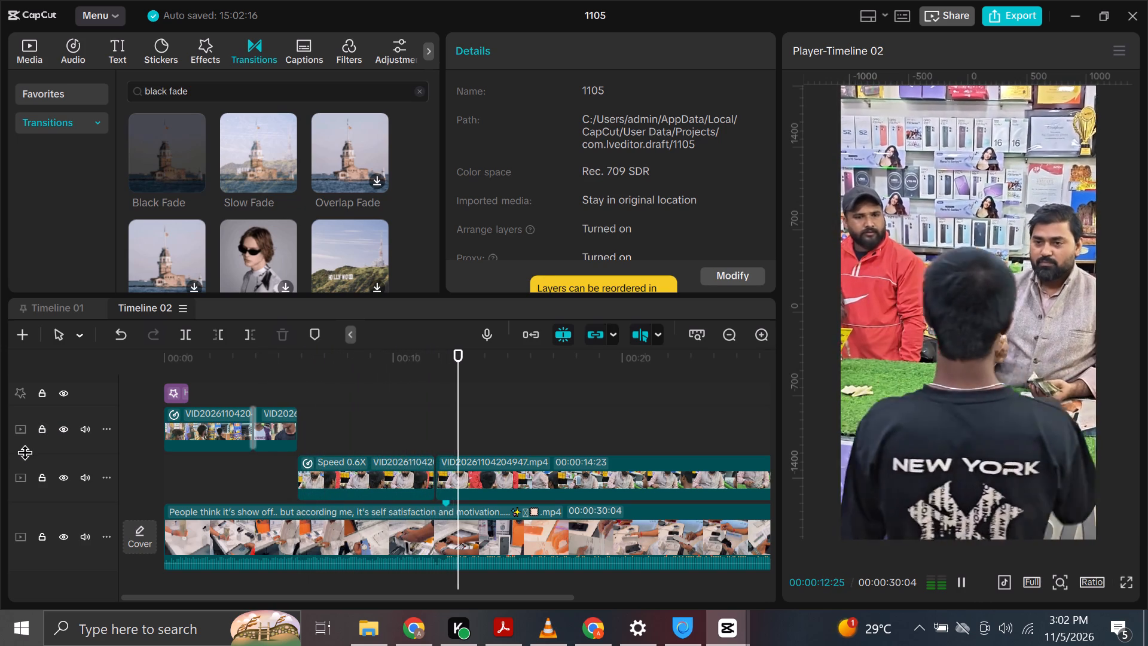
key("space")
Trim the following clip's start to a 14:10 duration and extend the slowed clip to meet it at the marker near 12:09.
left_click(448, 480)
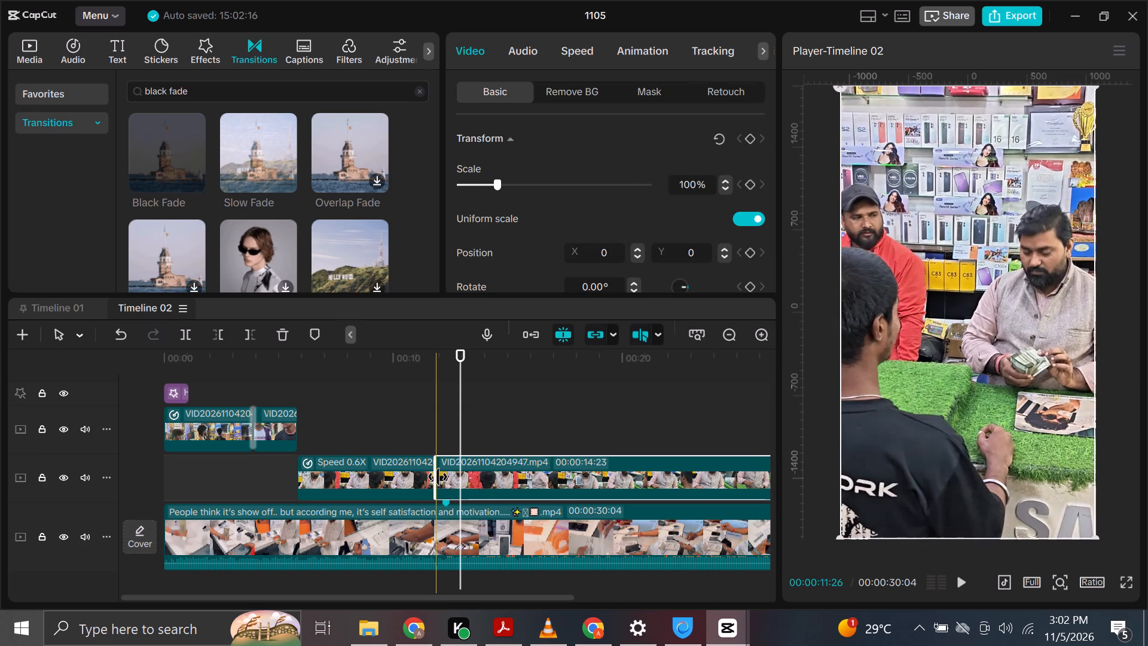
left_click_drag(437, 479, 444, 480)
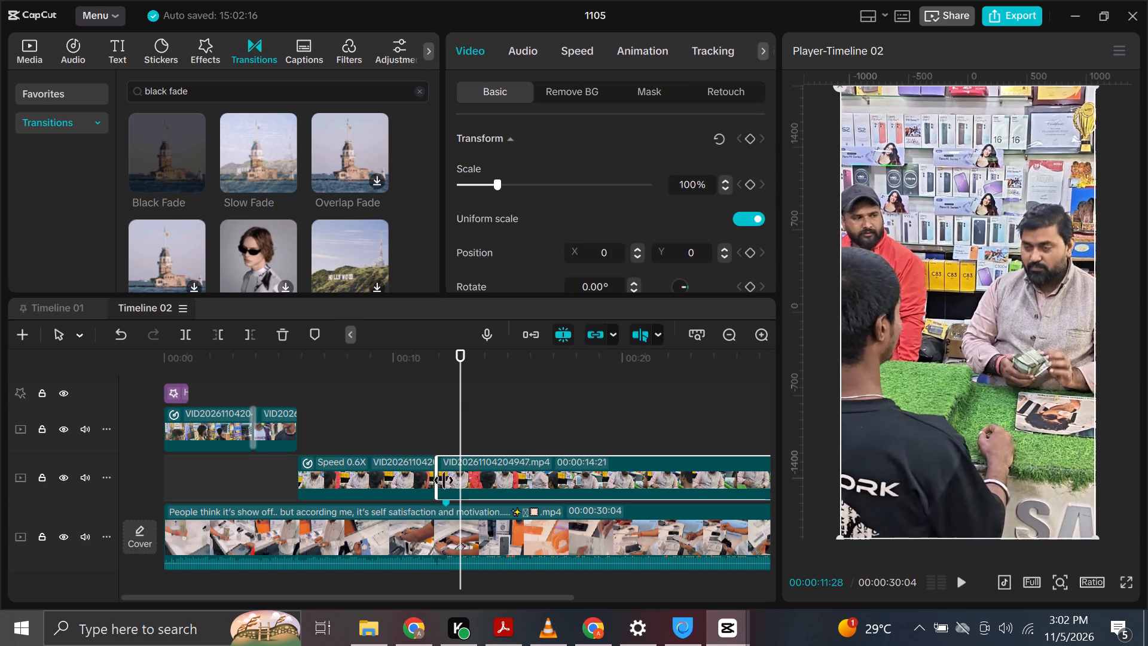
left_click_drag(444, 480, 445, 480)
left_click(430, 475)
left_click_drag(439, 470, 454, 470)
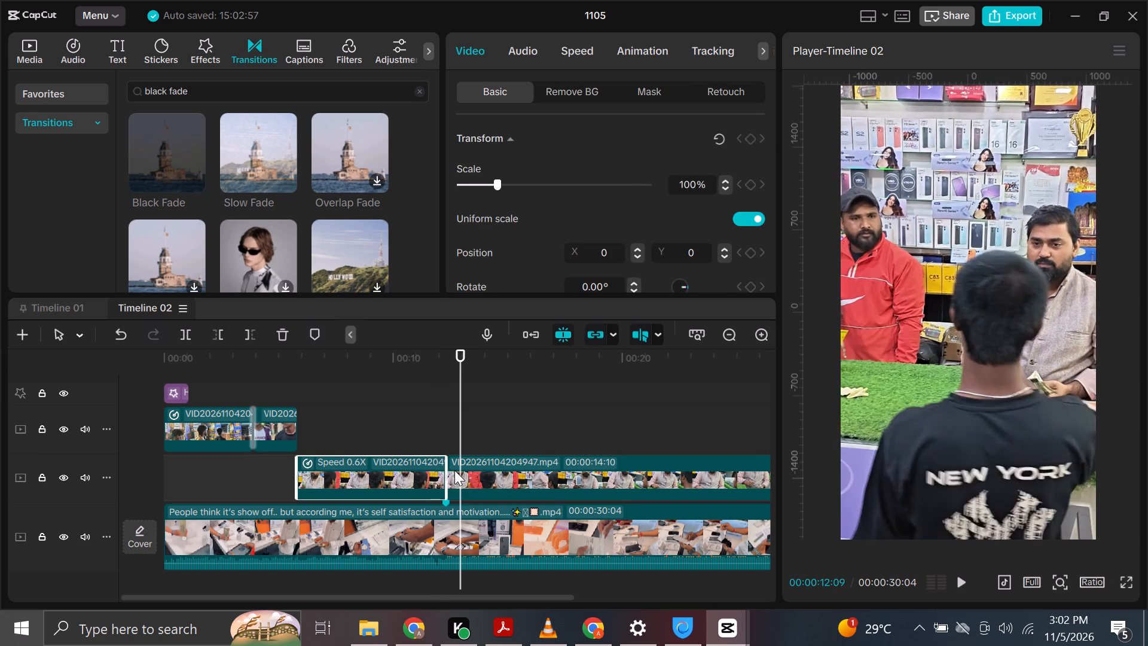
left_click(424, 437)
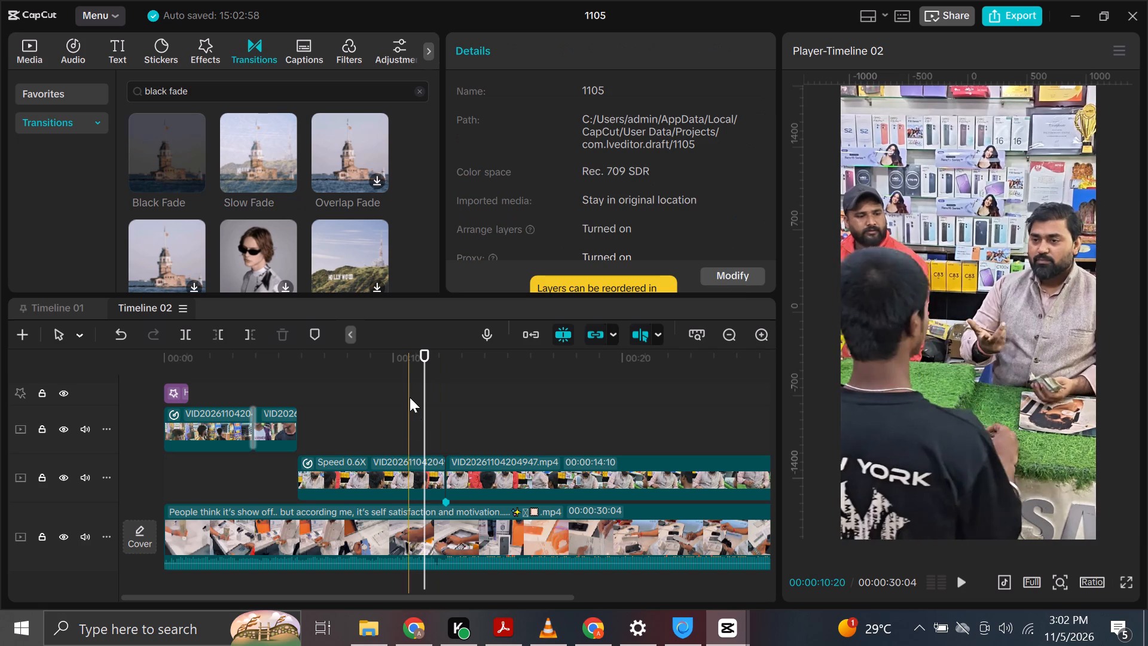
Switch to the Handle Lock Canva design in Chrome and open page 44 to check its handle layout.
left_click(424, 630)
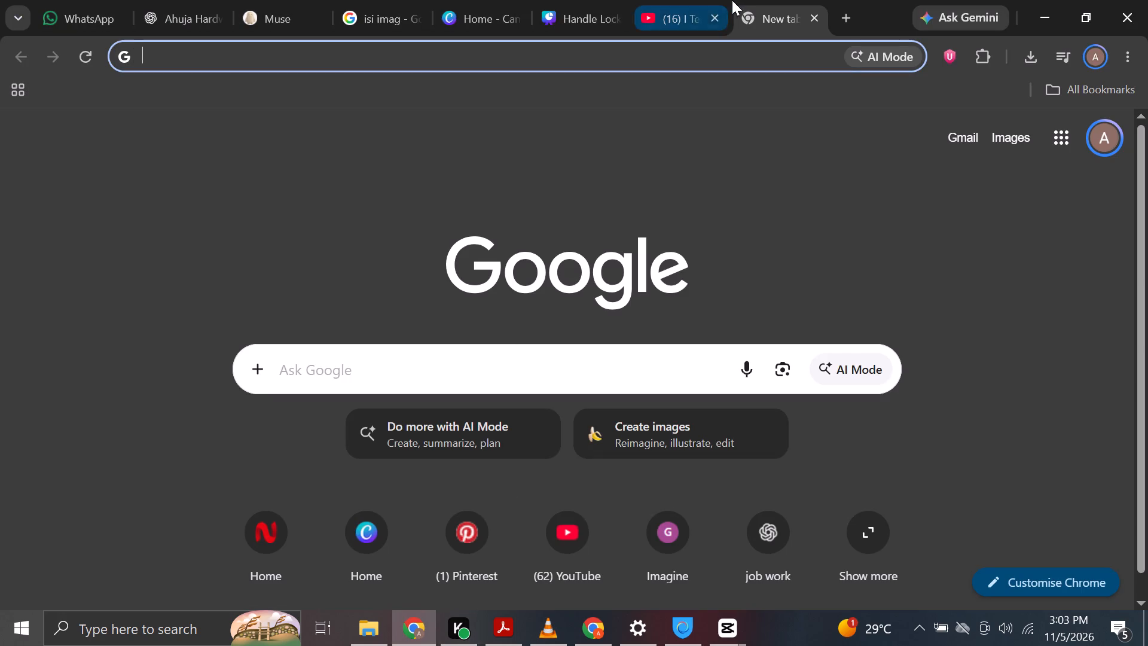
left_click(588, 0)
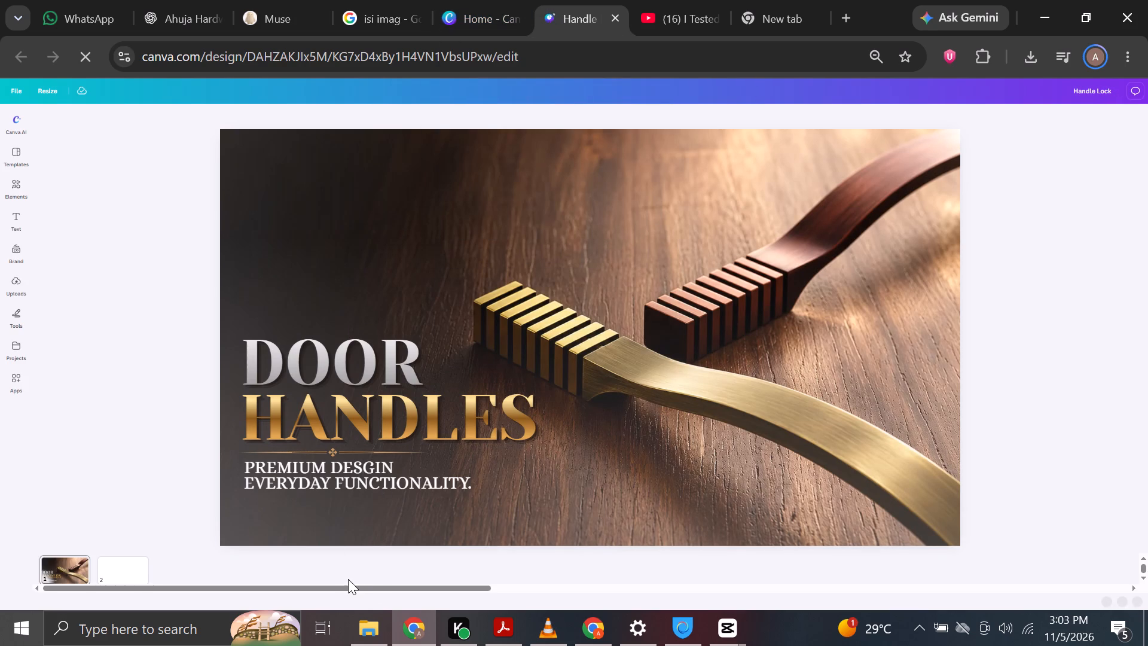
left_click_drag(384, 585, 497, 600)
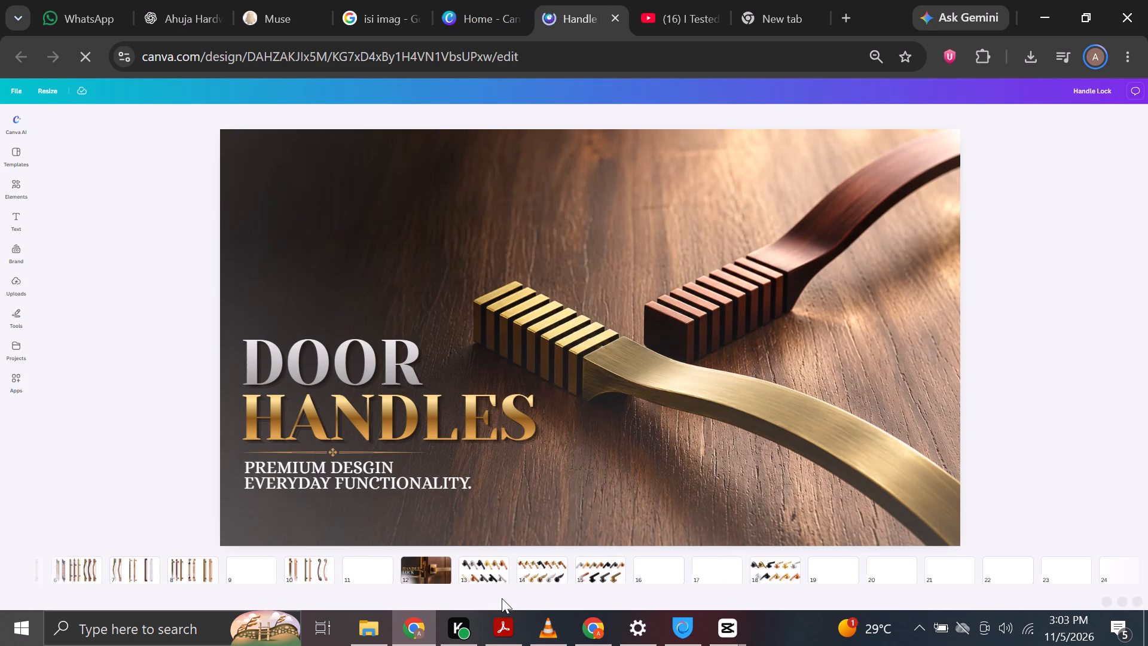
left_click_drag(520, 590, 872, 590)
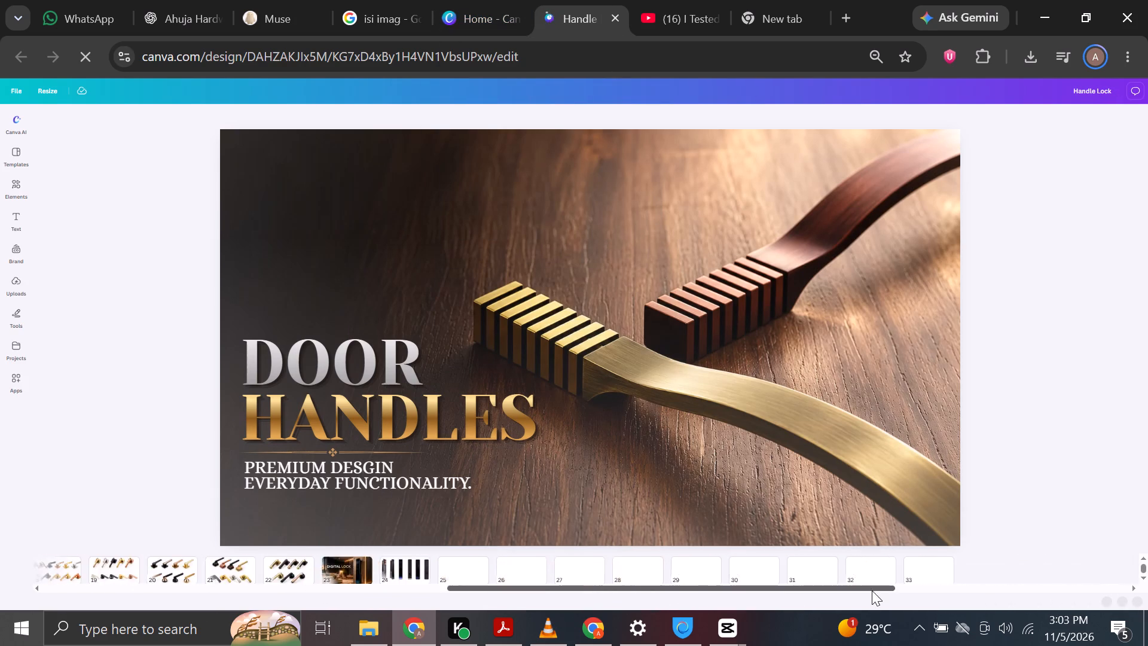
left_click_drag(872, 590, 1108, 588)
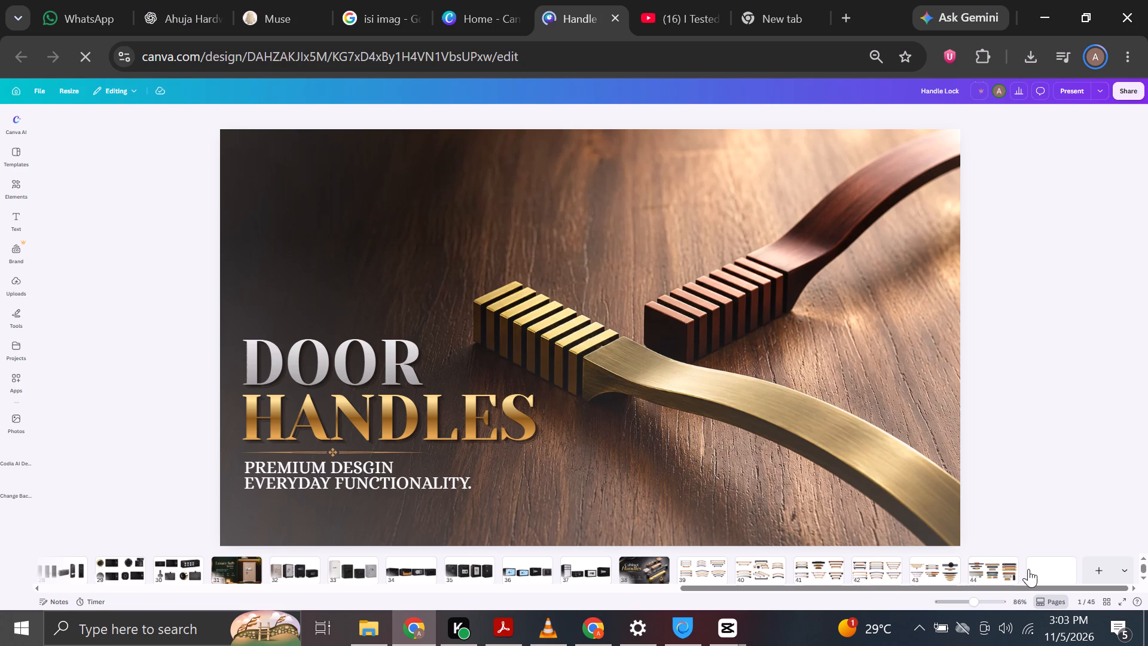
left_click(971, 567)
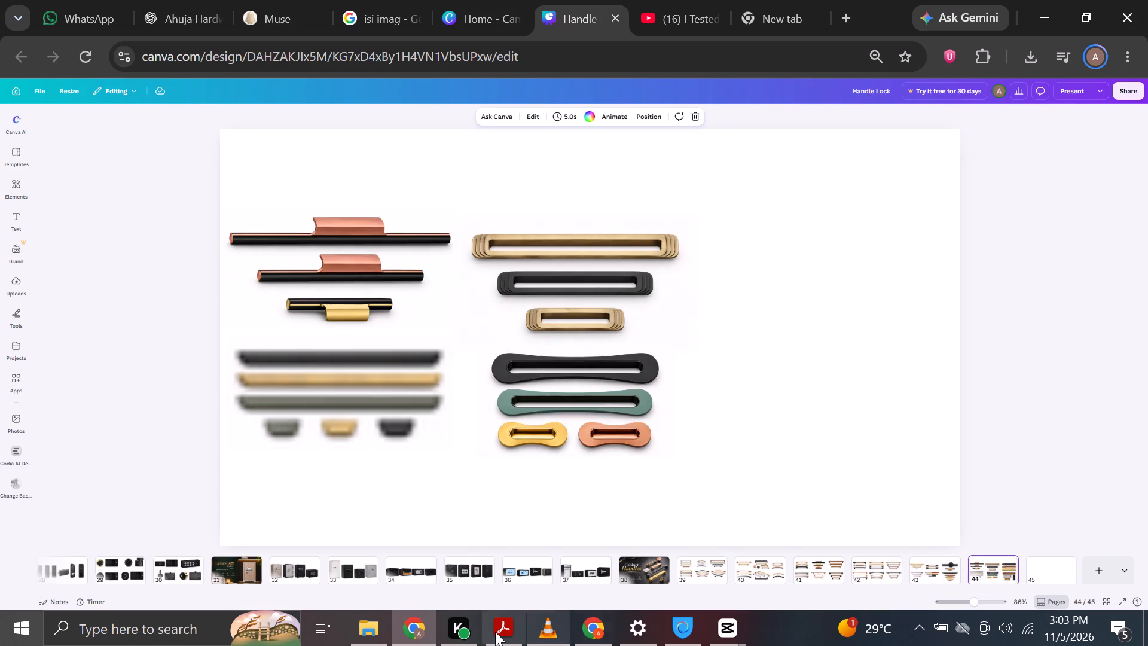
Find the SH-1642 Square sliding handle in the Pulli price list PDF in Acrobat and copy its image.
left_click(487, 632)
scroll(563, 380, "down", 1)
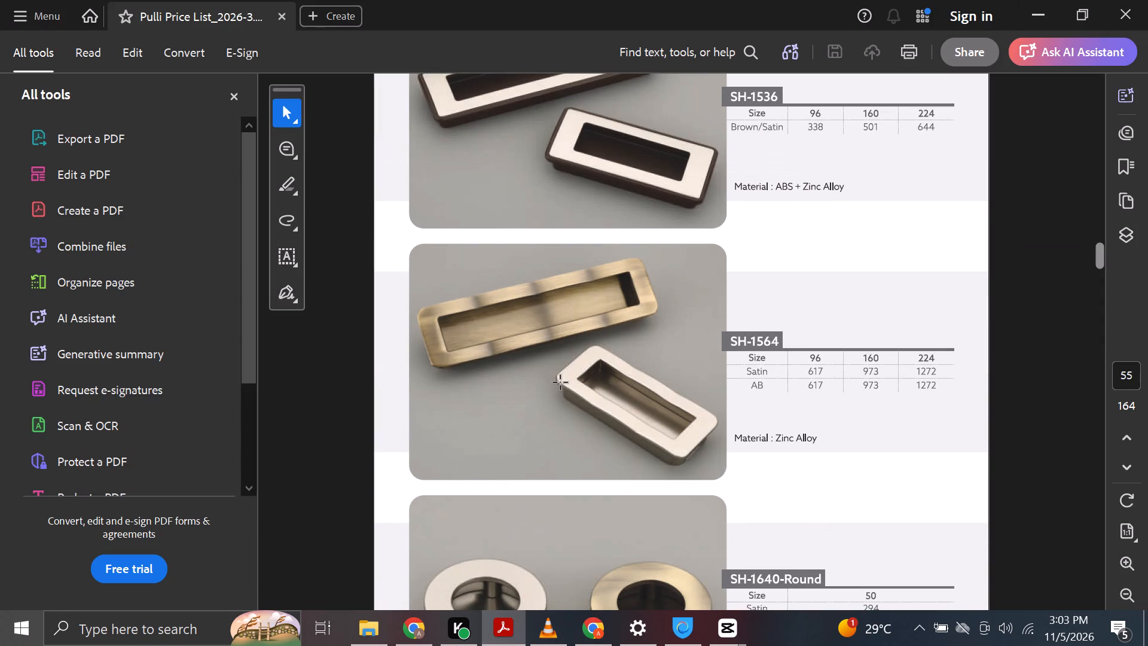
scroll(585, 365, "down", 1)
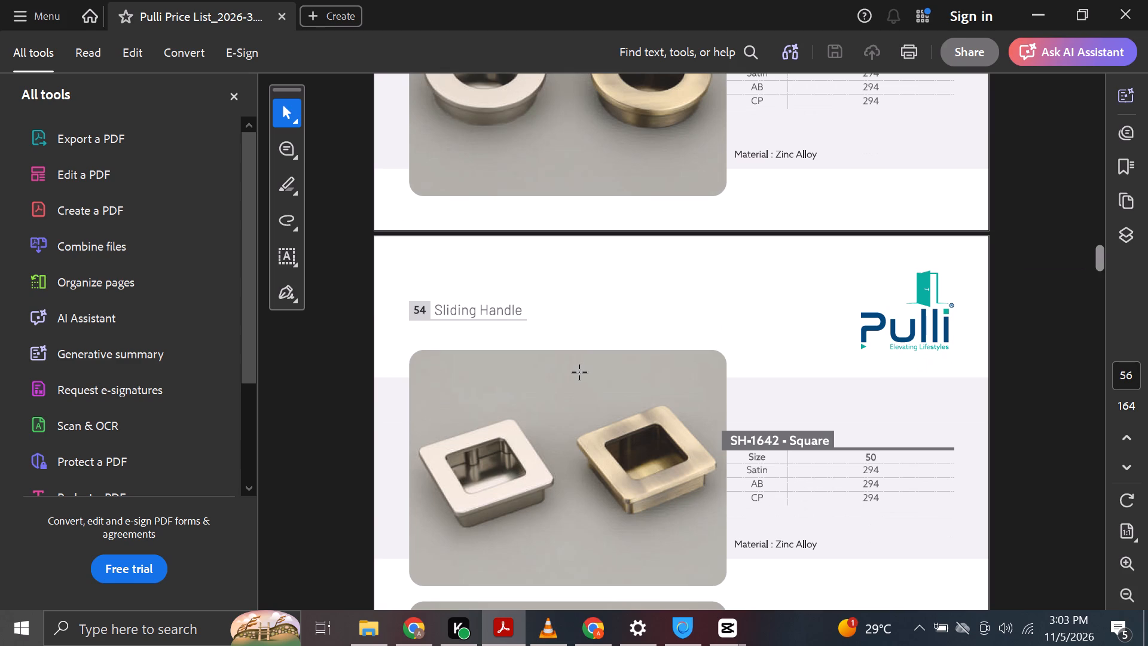
scroll(576, 434, "down", 2)
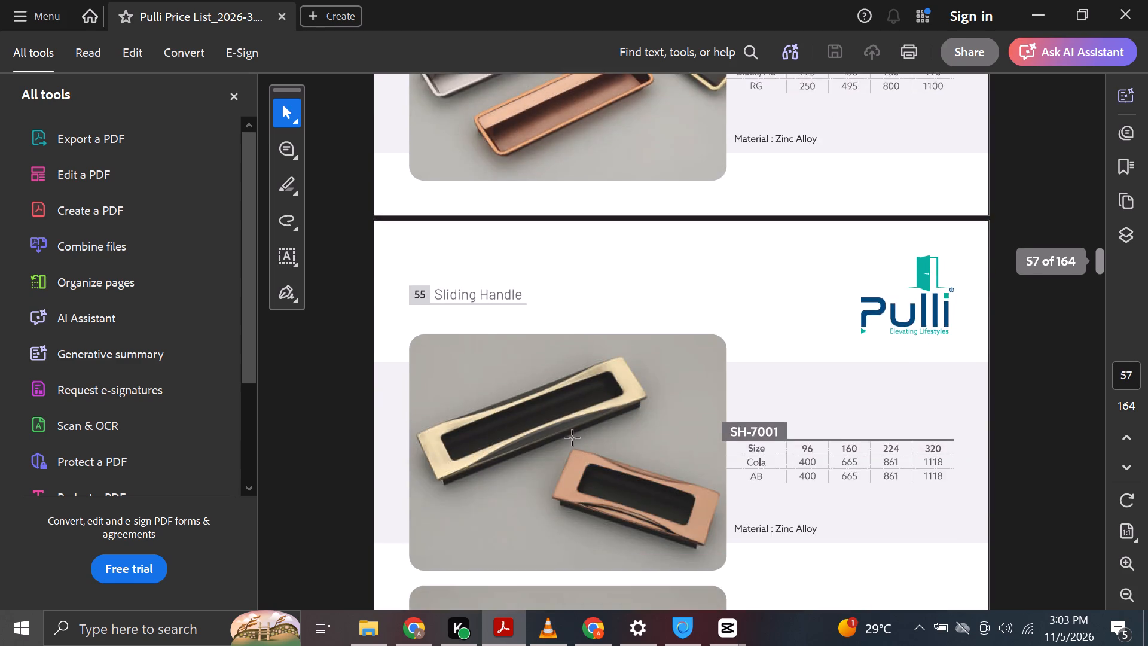
scroll(572, 440, "up", 2)
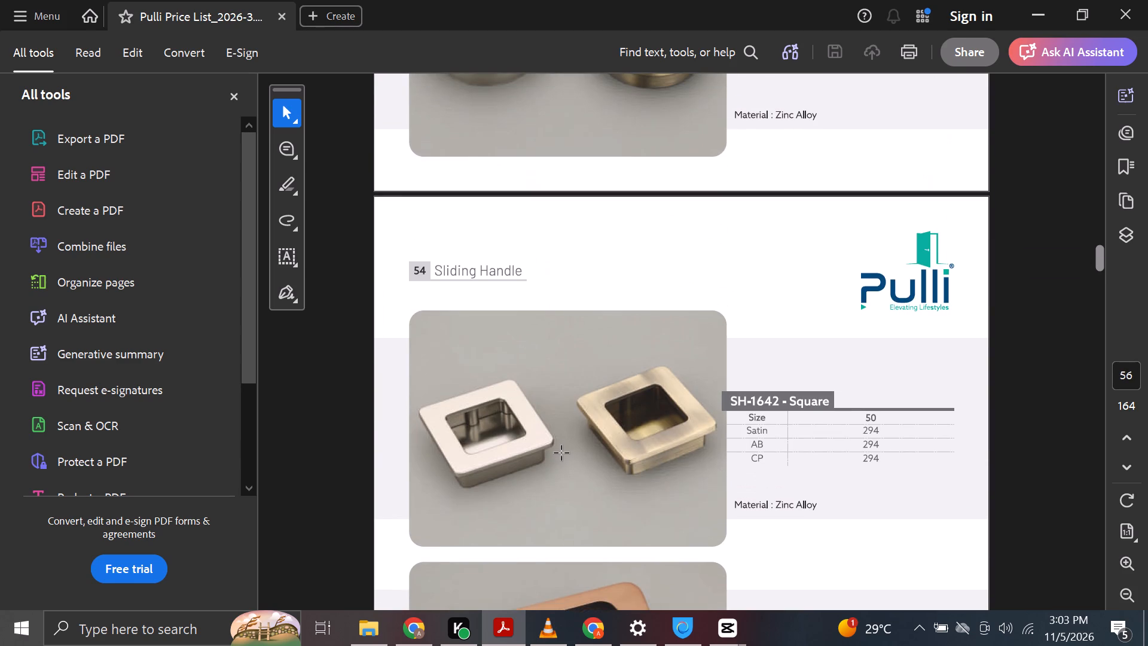
left_click(566, 446)
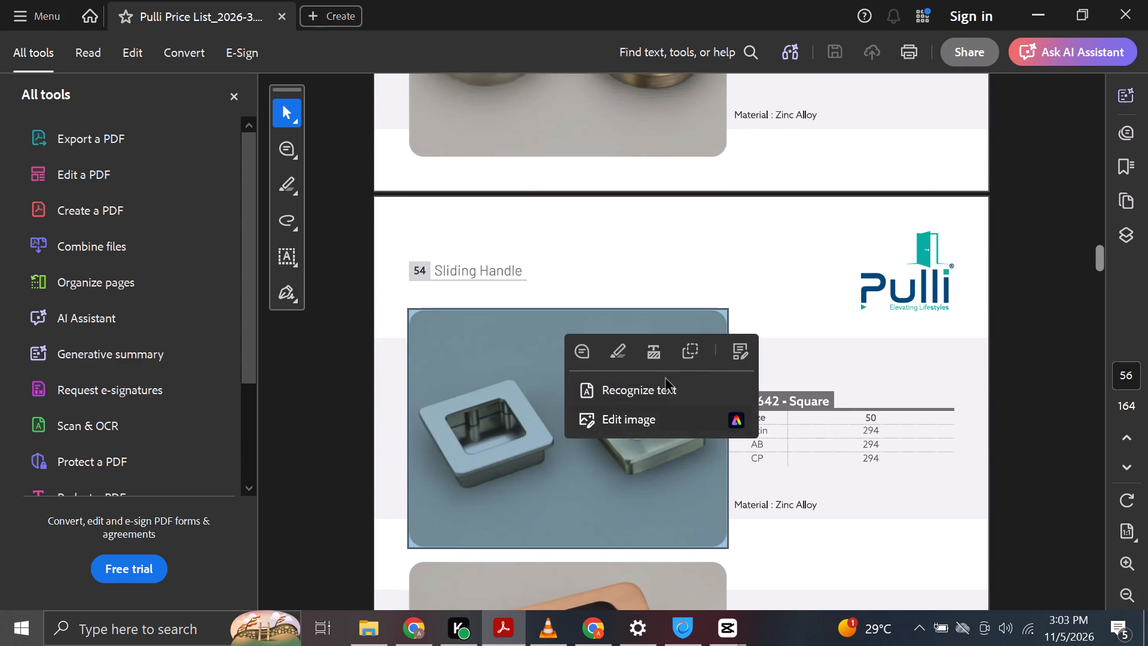
left_click(697, 365)
left_click(413, 633)
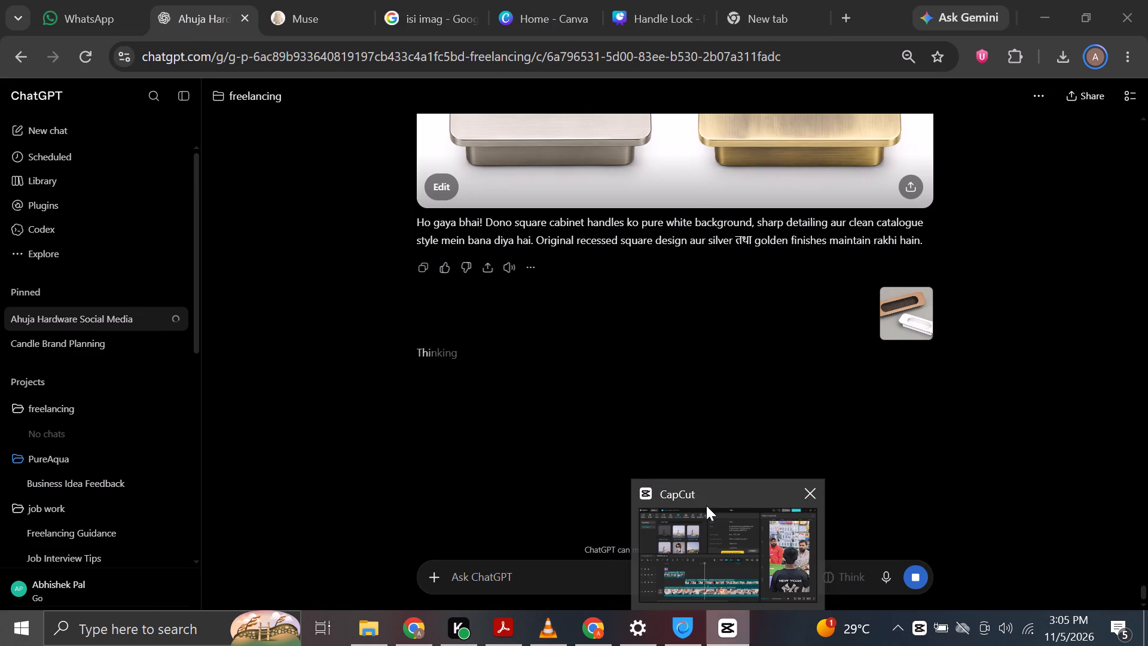
left_click(704, 514)
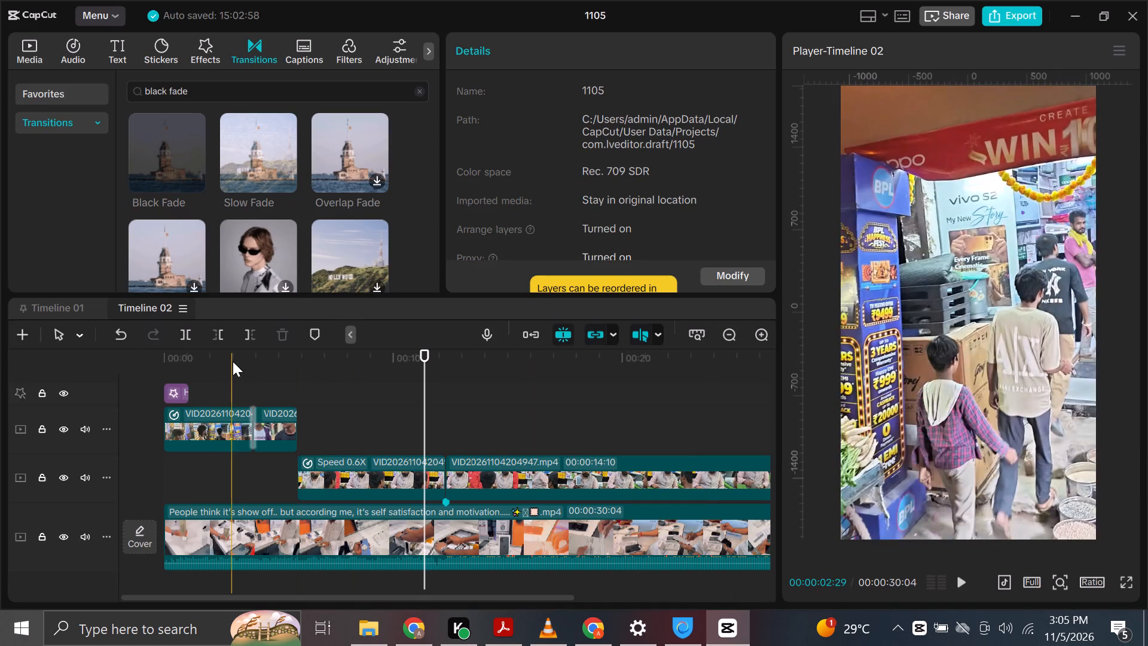
Play back Timeline 02 from the start repeatedly to review the opening effect and the cuts between the first shop clips.
left_click_drag(231, 359, 141, 342)
key("space")
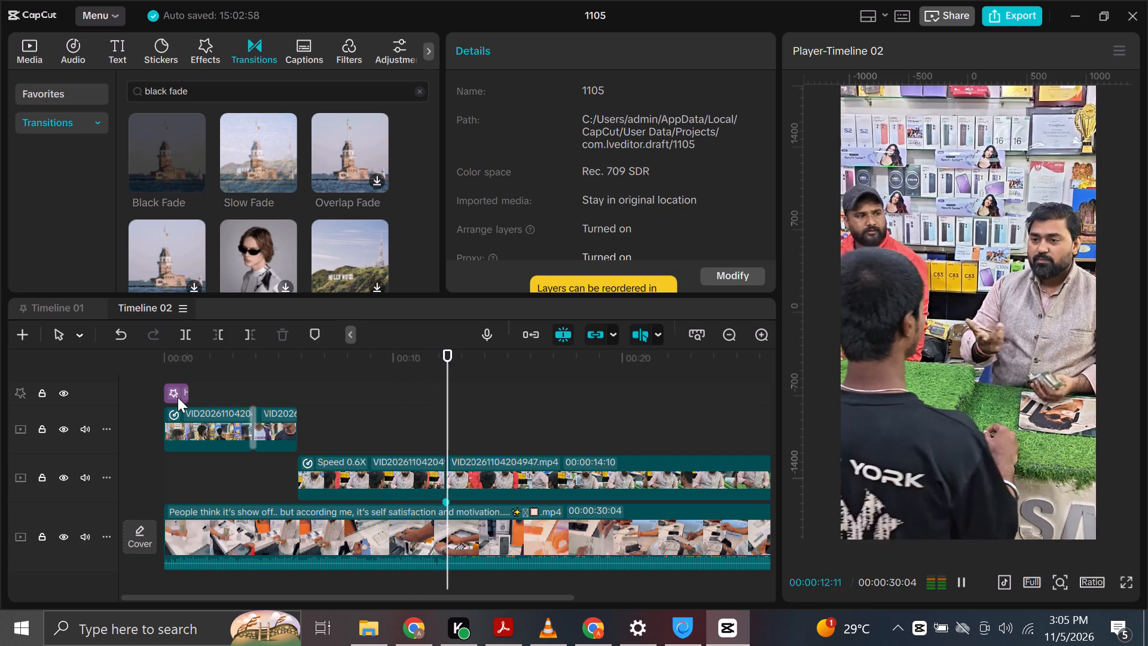
key("space")
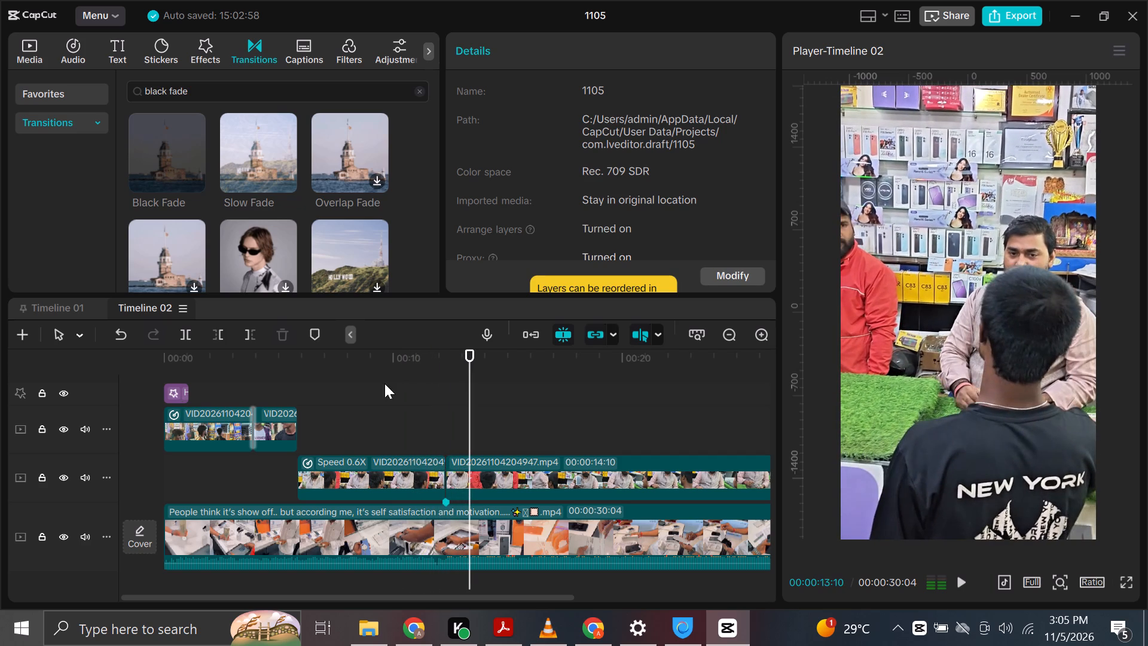
left_click_drag(420, 368, 128, 386)
key("space")
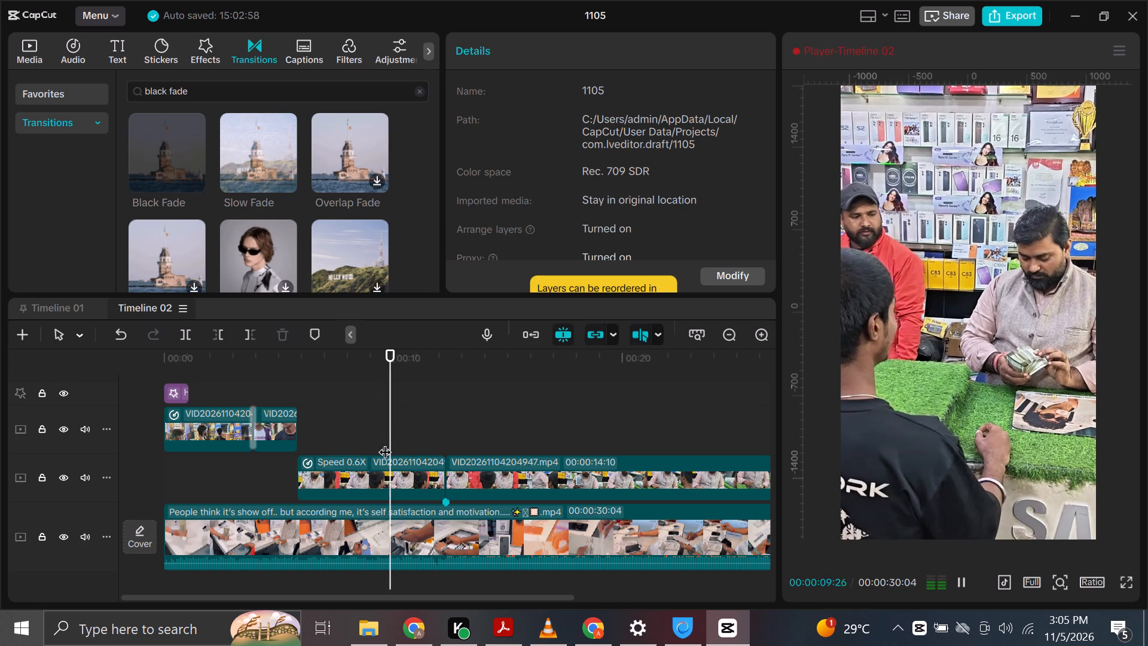
key("space")
left_click_drag(385, 362, 386, 362)
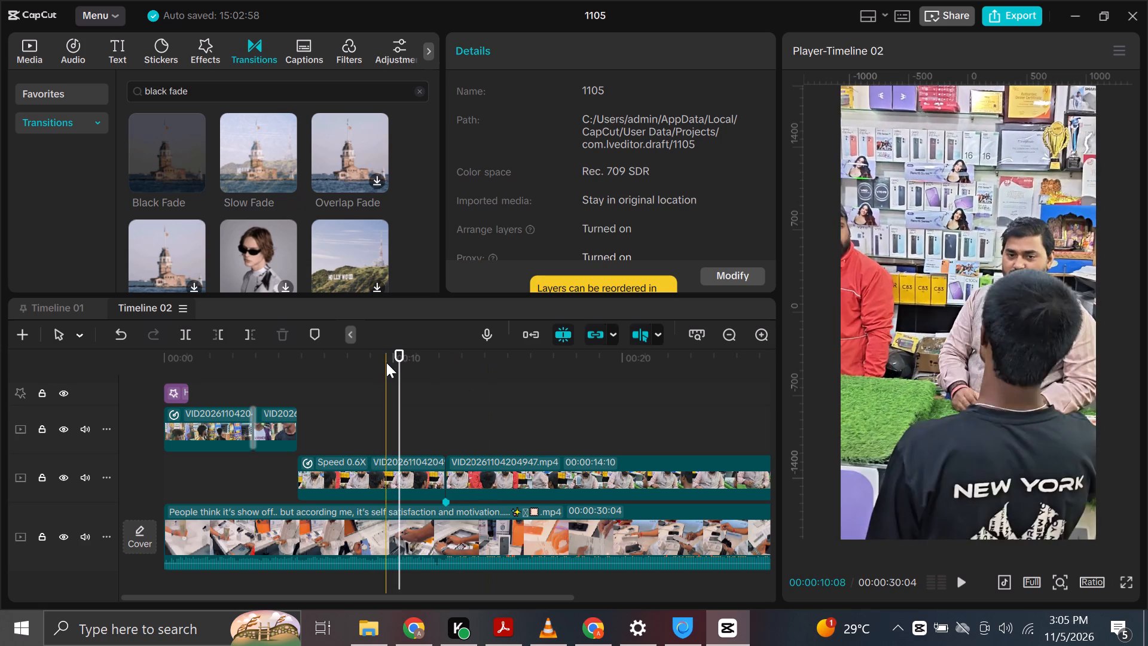
left_click_drag(386, 362, 88, 406)
key("space")
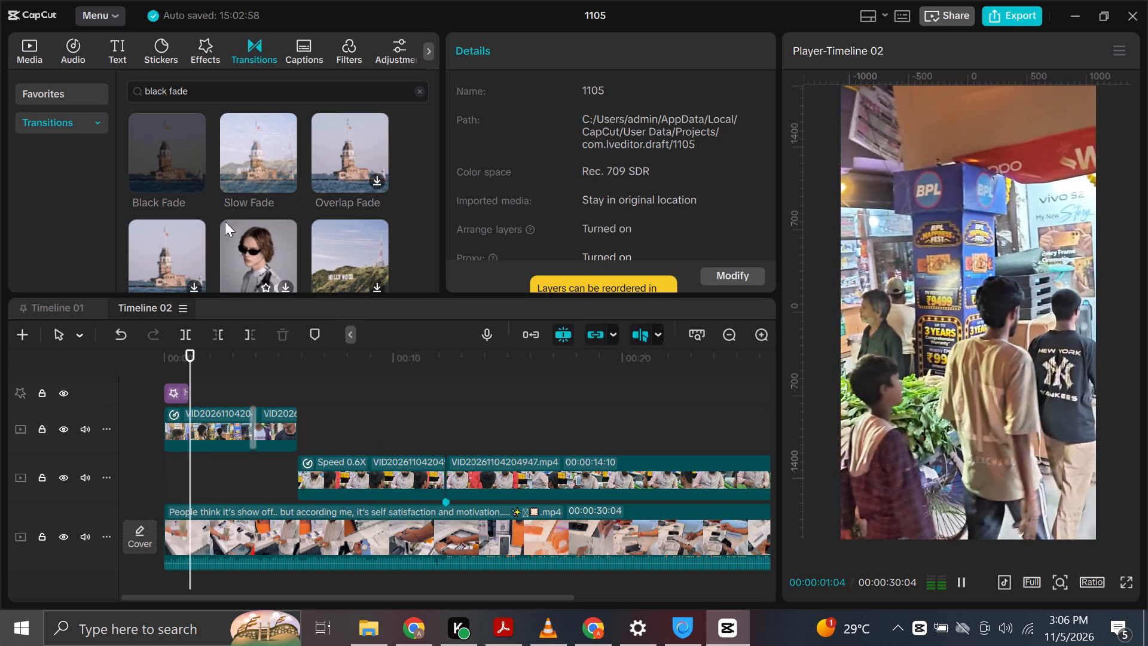
Look through the black fade transition results while replaying the first seconds of Timeline 02.
scroll(232, 222, "down", 1)
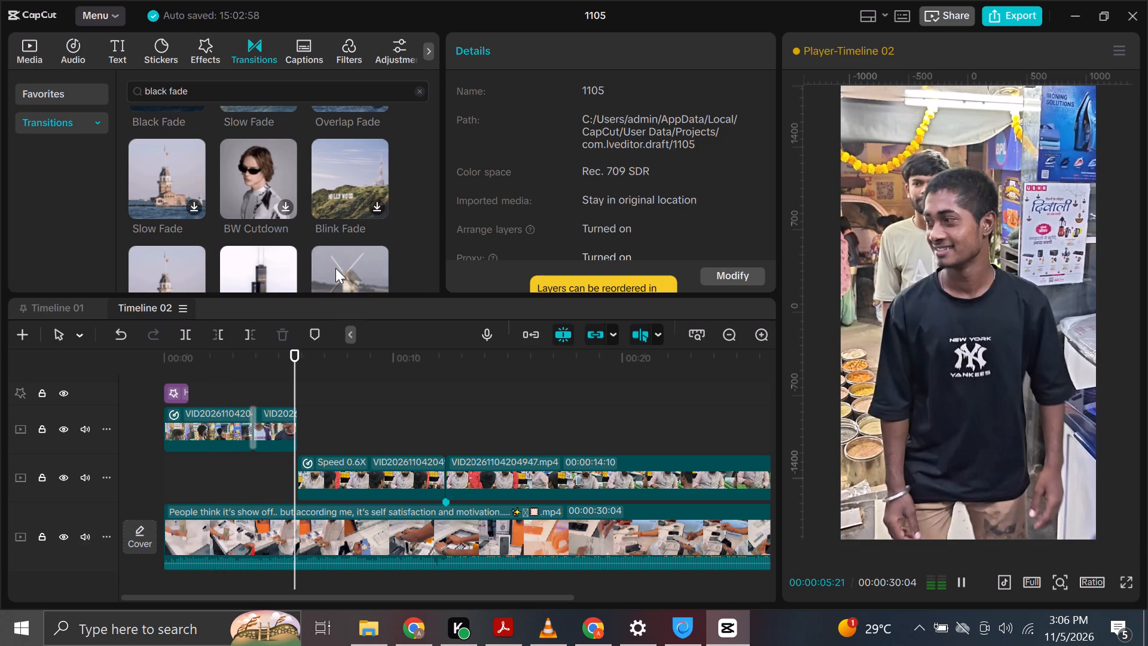
key("space")
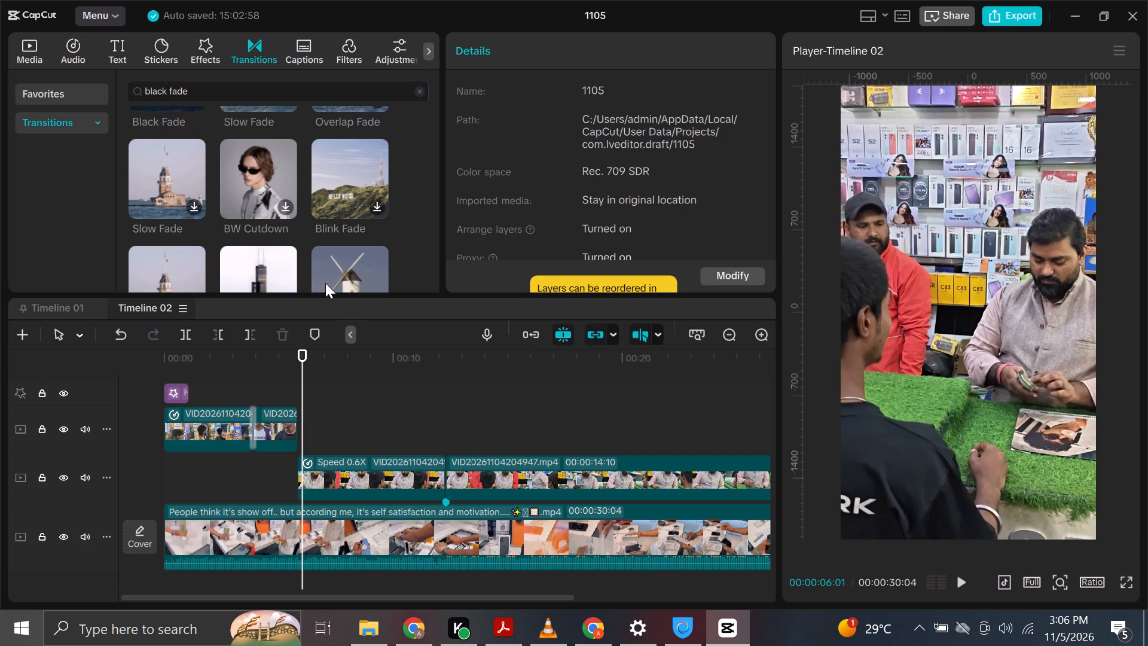
scroll(345, 269, "down", 2)
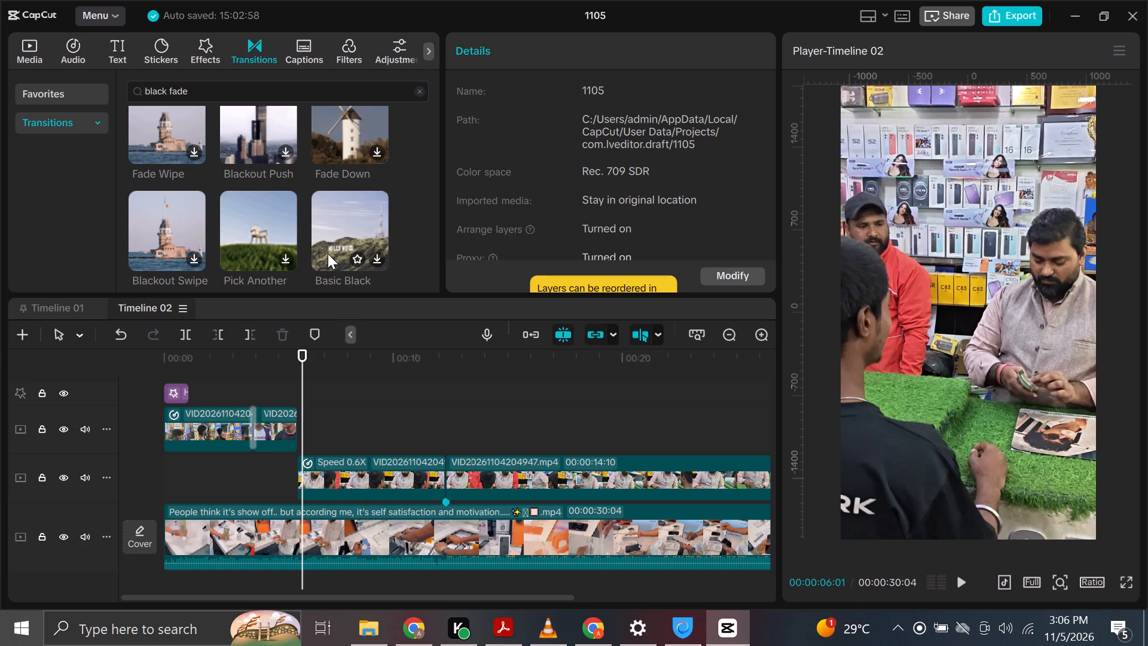
key("space")
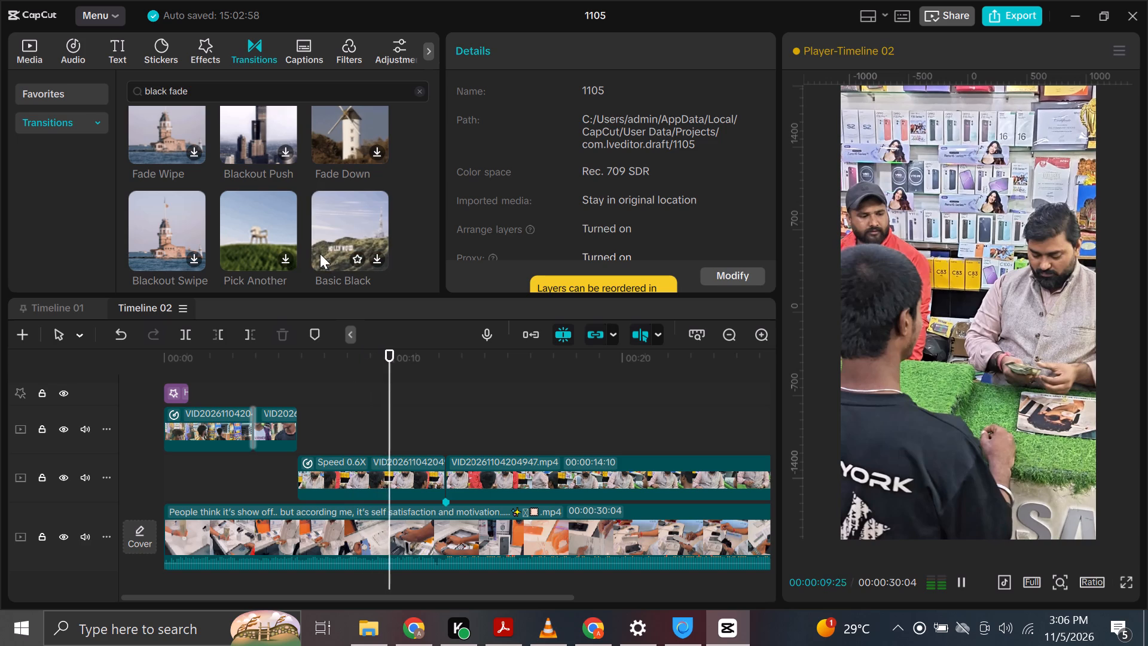
key("space")
left_click_drag(338, 355, 19, 375)
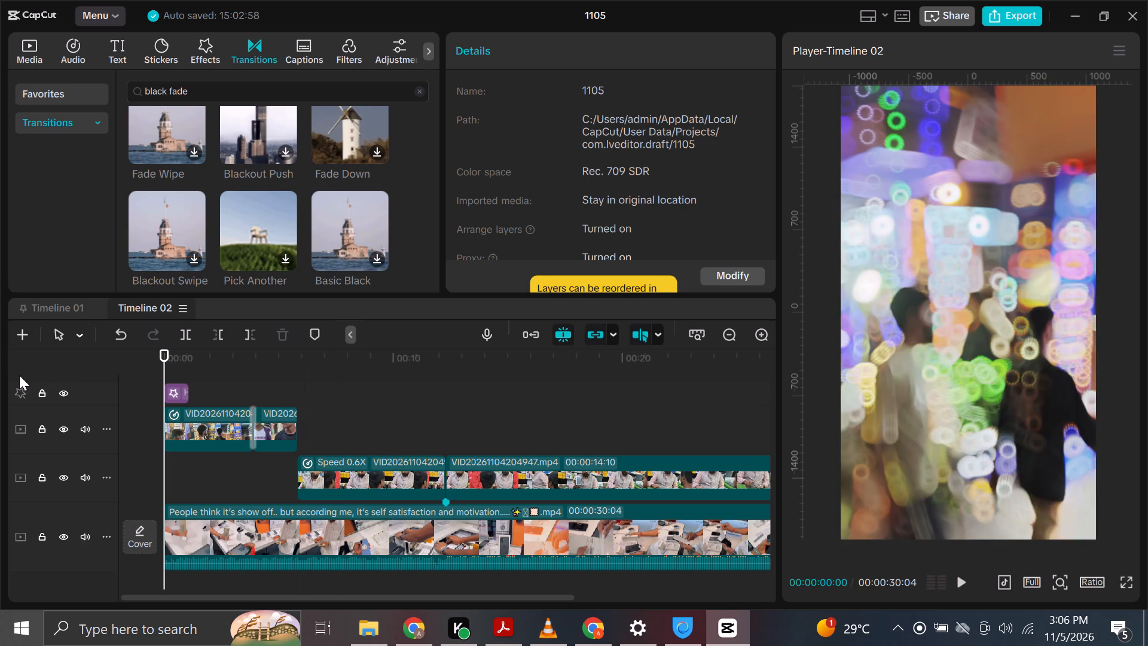
key("space")
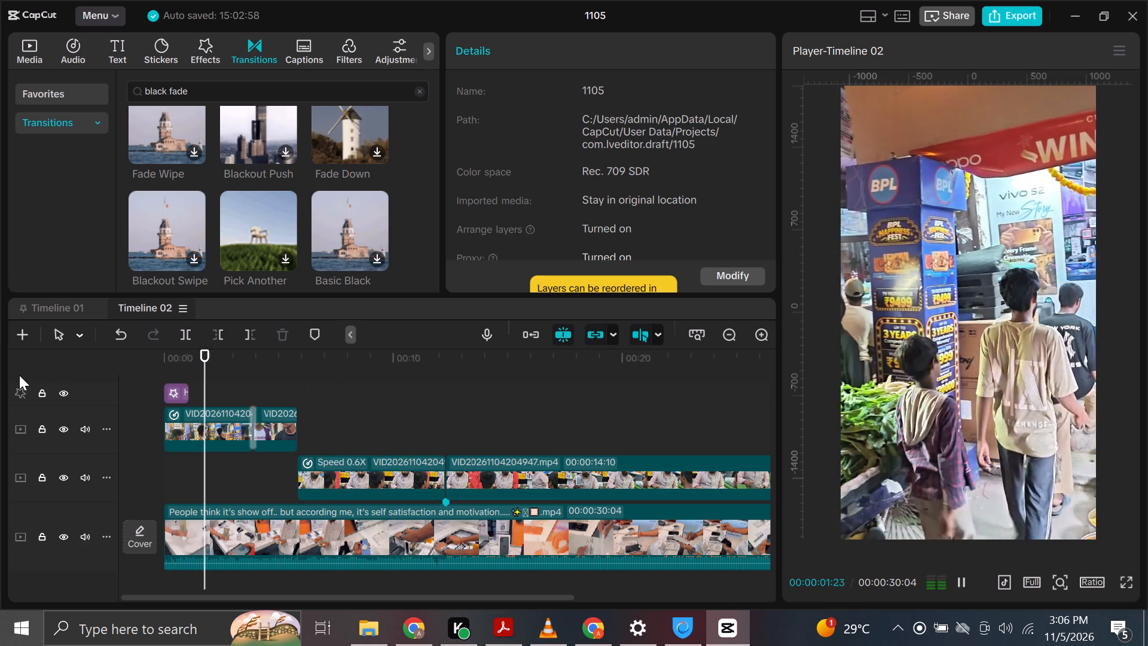
scroll(255, 167, "down", 3)
scroll(255, 167, "up", 5)
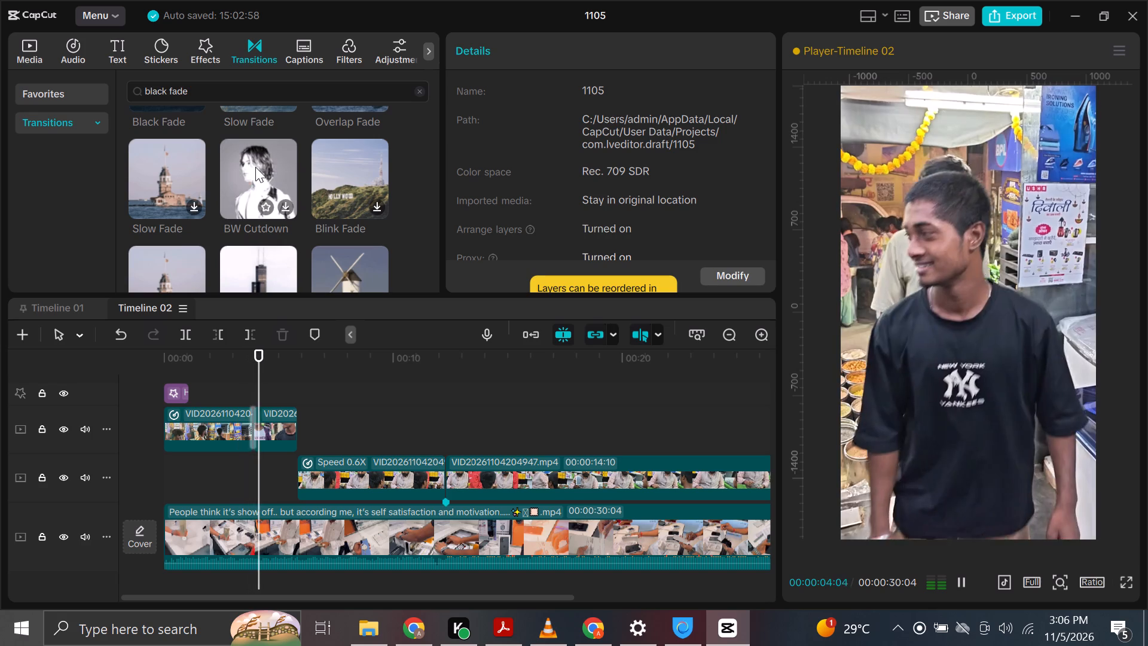
key("space")
left_click(1124, 17)
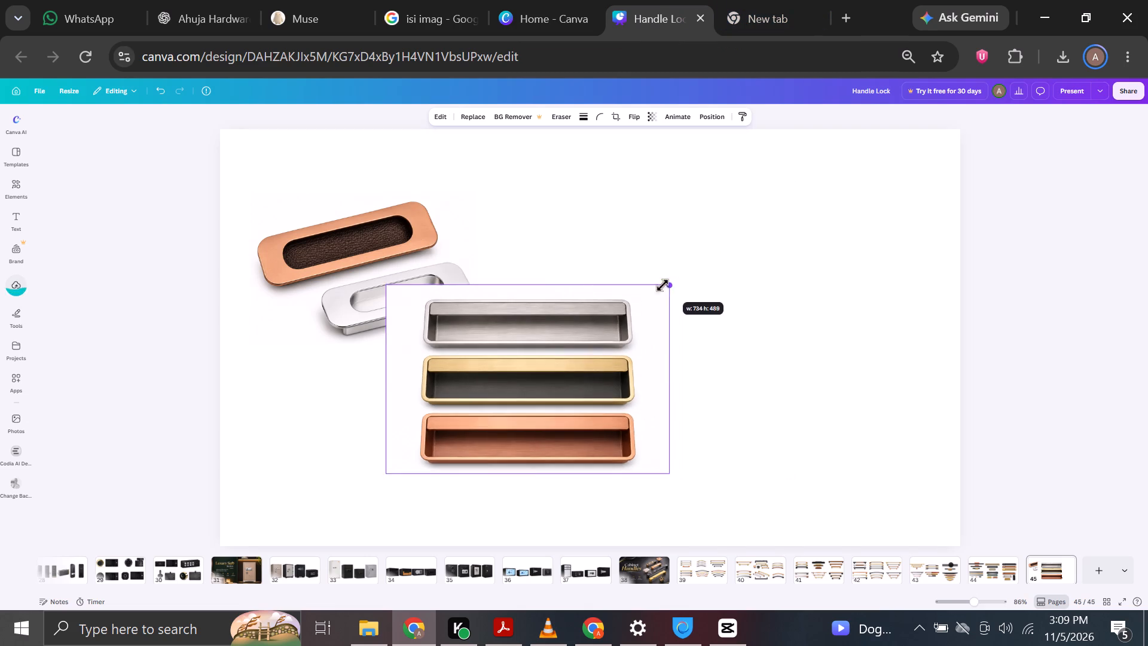
left_click_drag(588, 348, 441, 406)
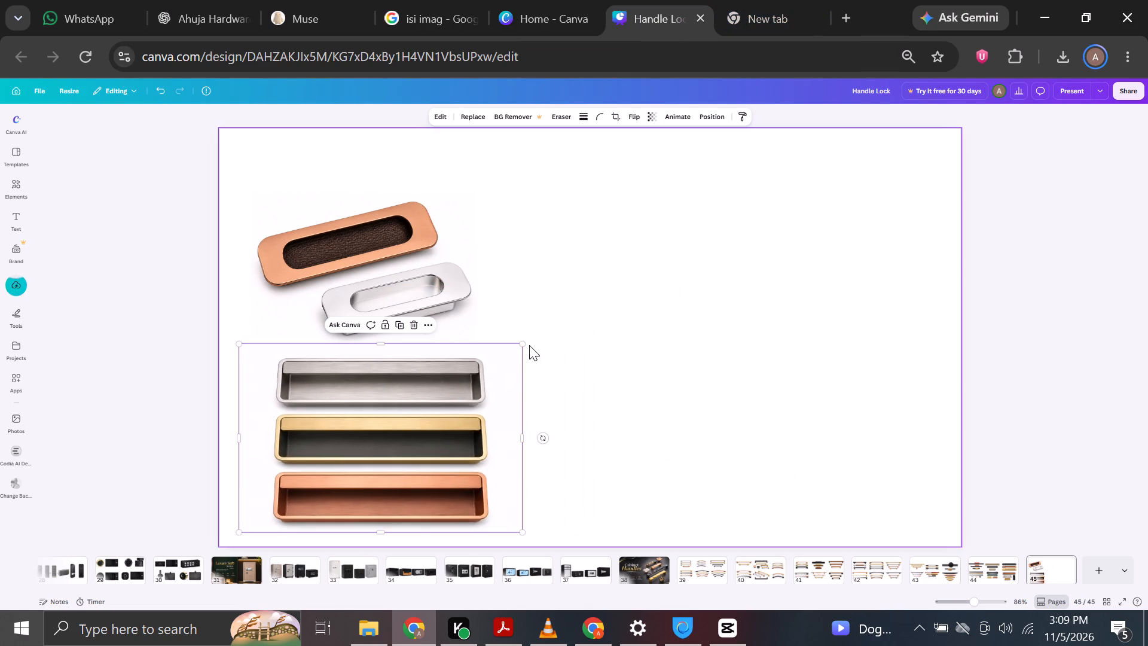
left_click_drag(523, 345, 459, 382)
left_click_drag(397, 434, 397, 416)
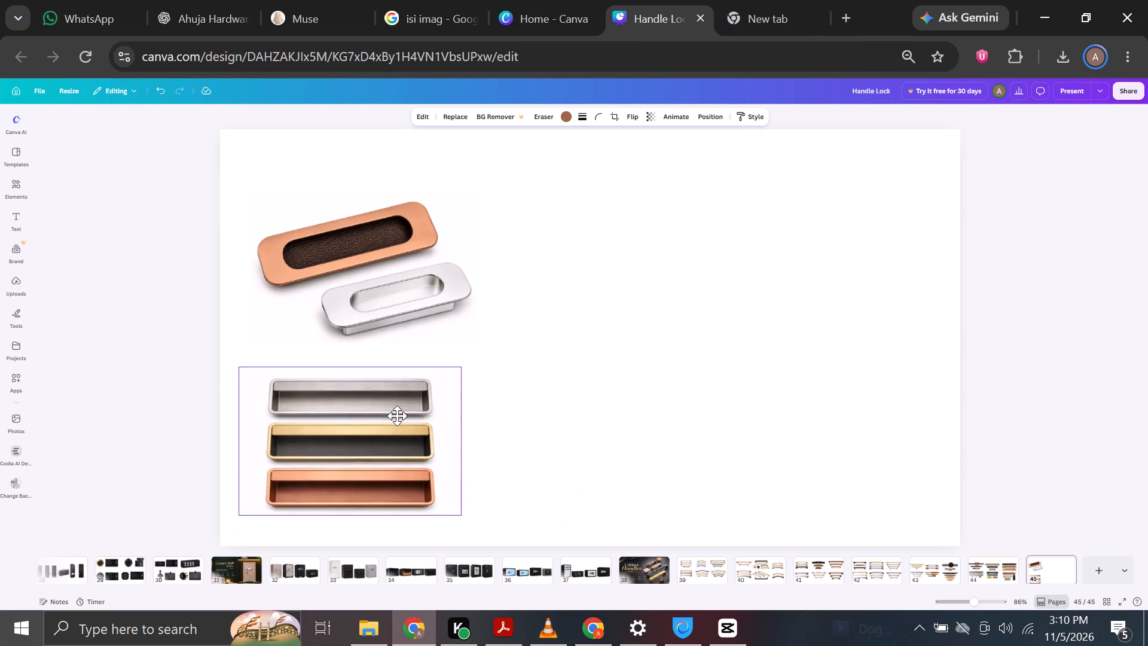
left_click_drag(397, 416, 397, 413)
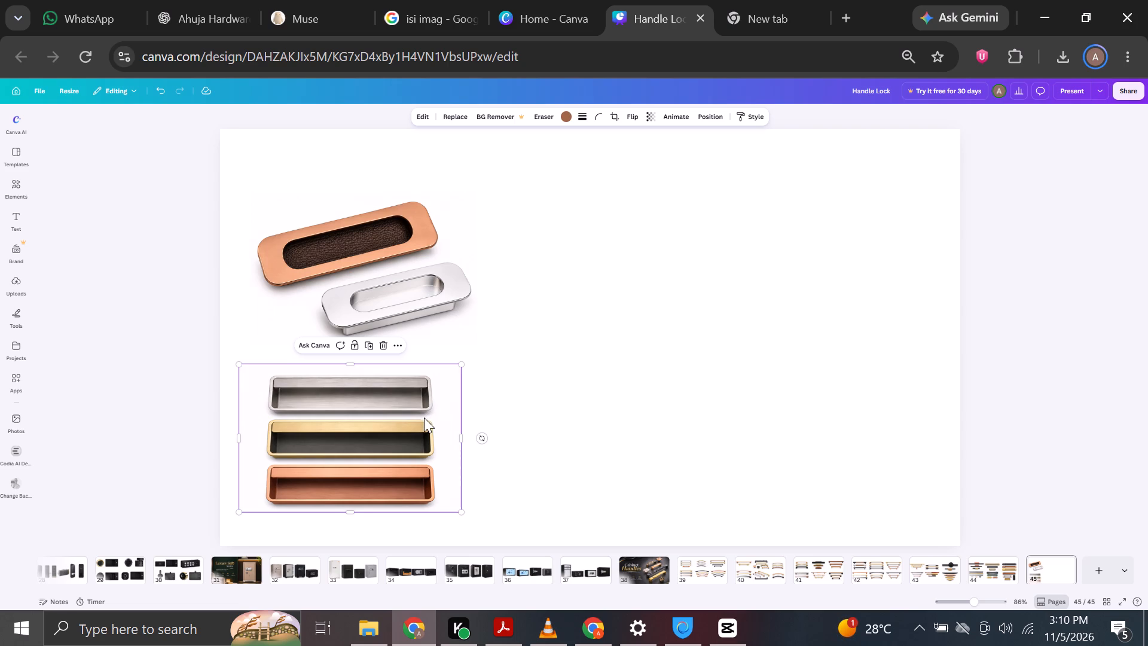
Shrink the copper and silver handle image slightly and centre the three-handle image directly beneath it.
left_click(420, 306)
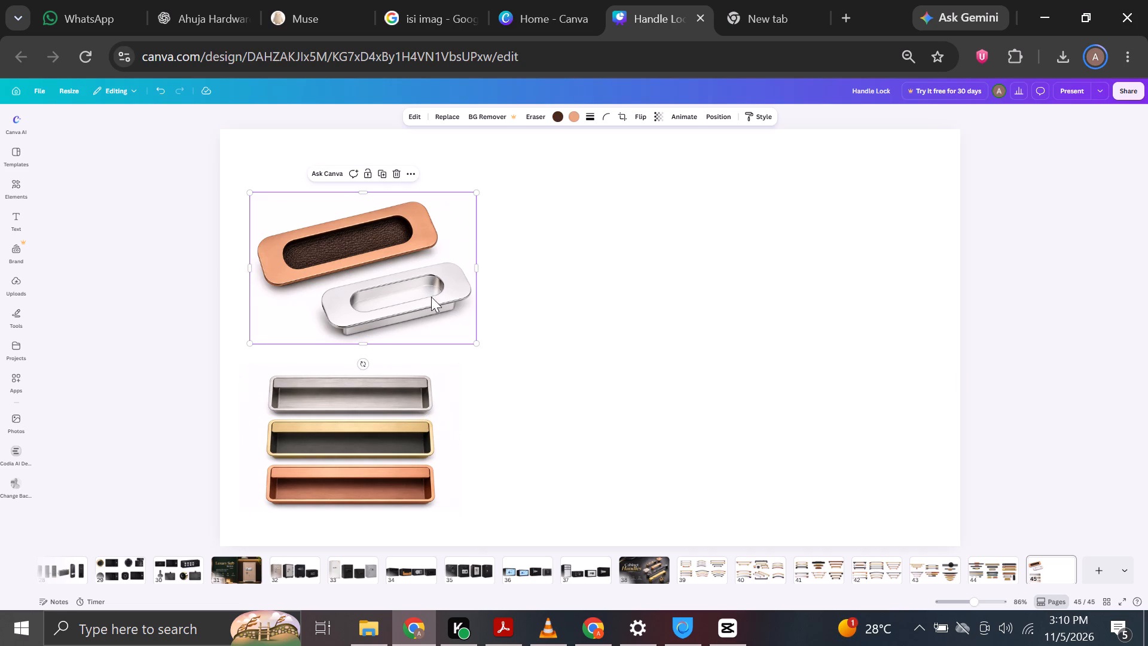
left_click_drag(477, 196, 475, 210)
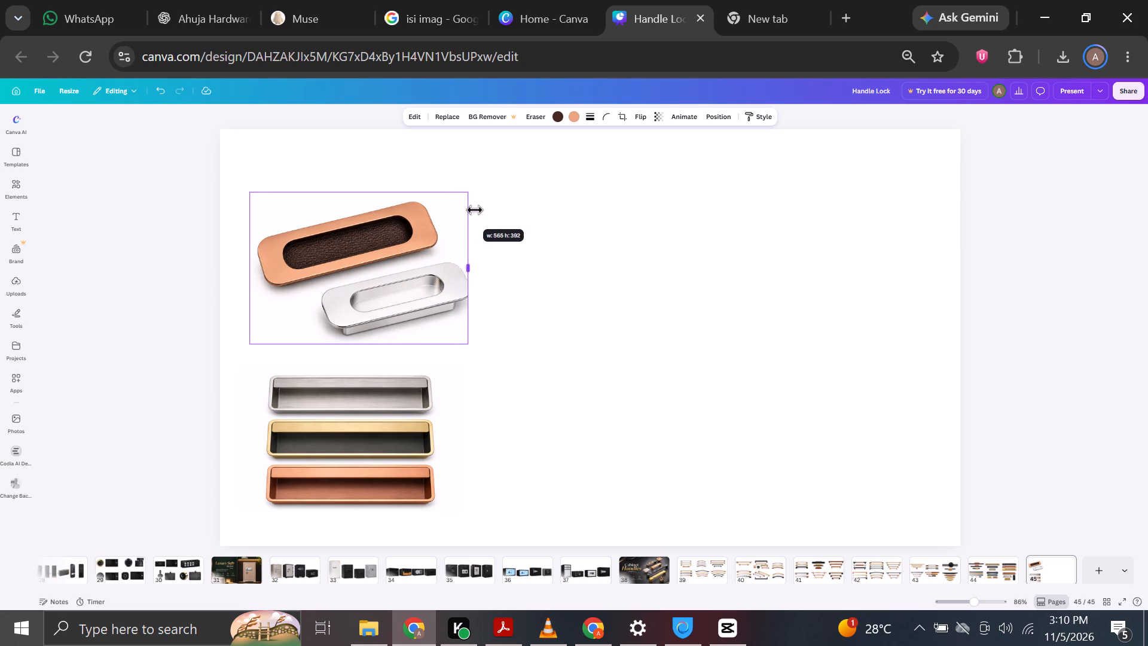
left_click_drag(475, 210, 480, 211)
left_click_drag(476, 195, 436, 219)
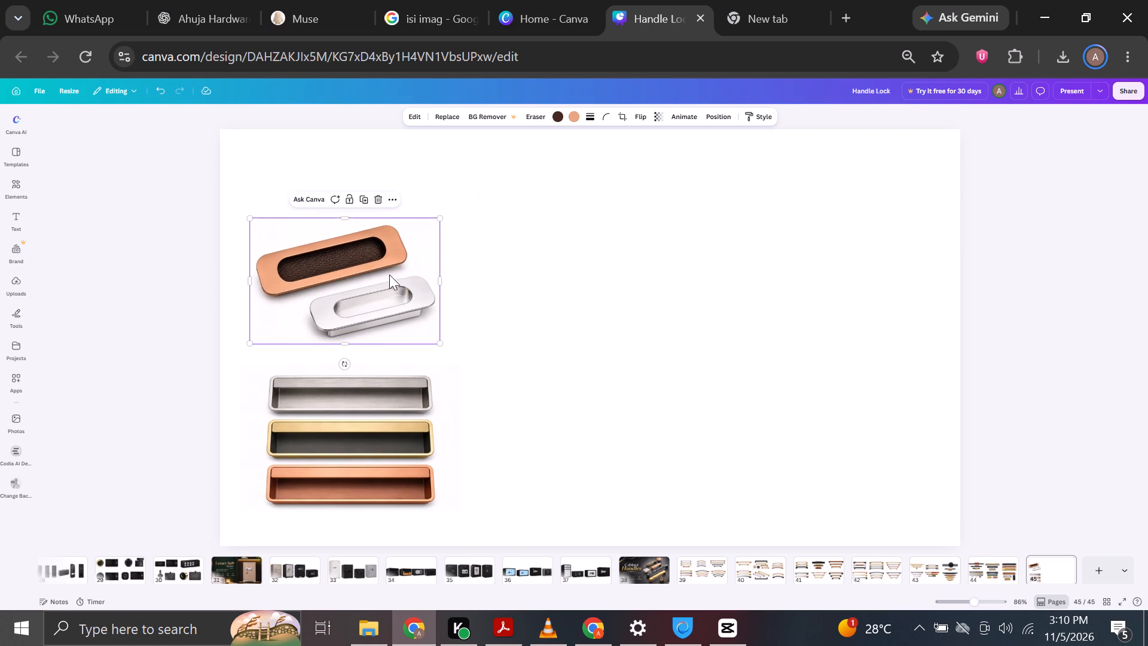
left_click(389, 275)
left_click(389, 442)
left_click_drag(380, 445, 375, 434)
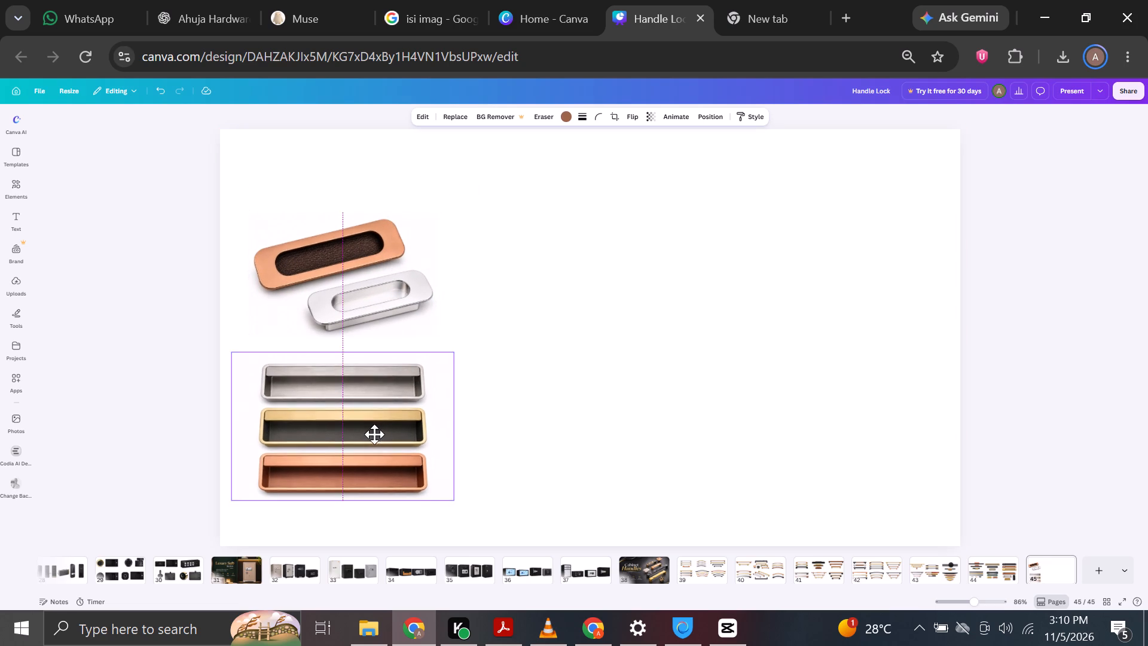
Switch to CapCut, play back Timeline 02 from the beginning through the counter footage, and look through the imported clips.
left_click(713, 629)
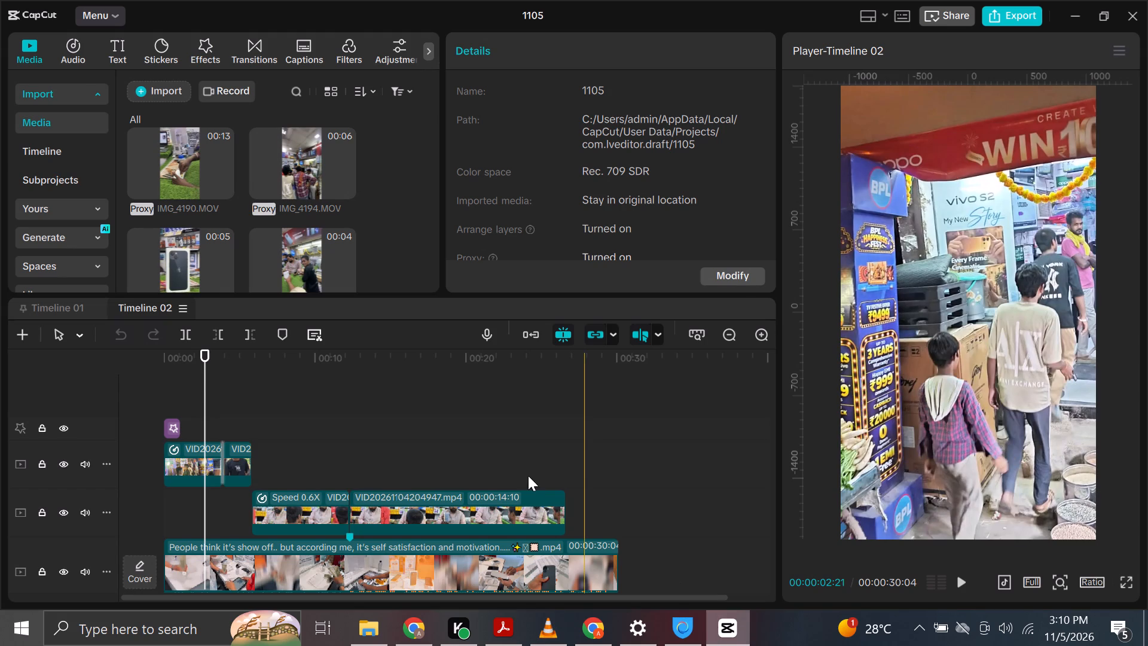
left_click_drag(203, 363, 123, 368)
key("space")
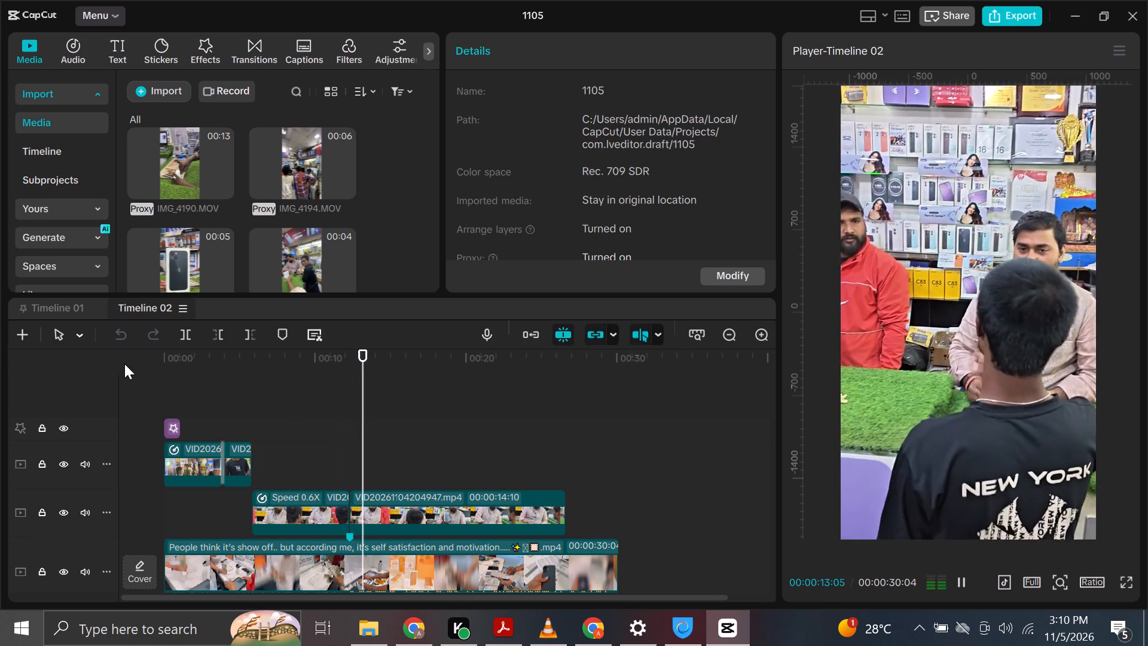
key("space")
left_click(352, 443)
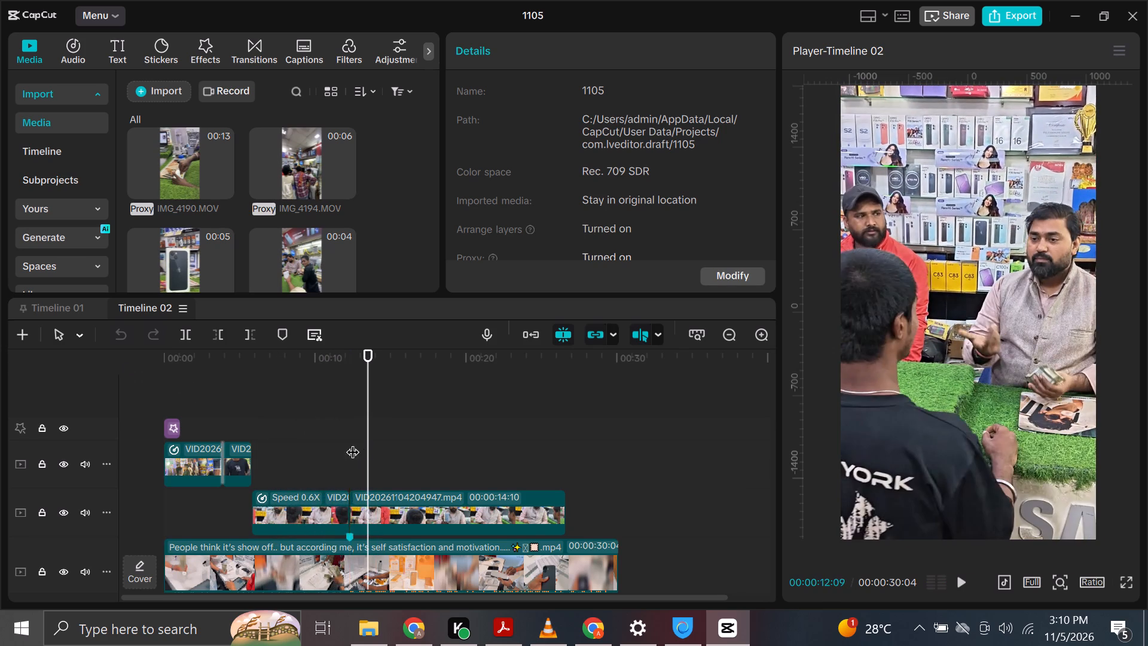
key("space")
key("space")
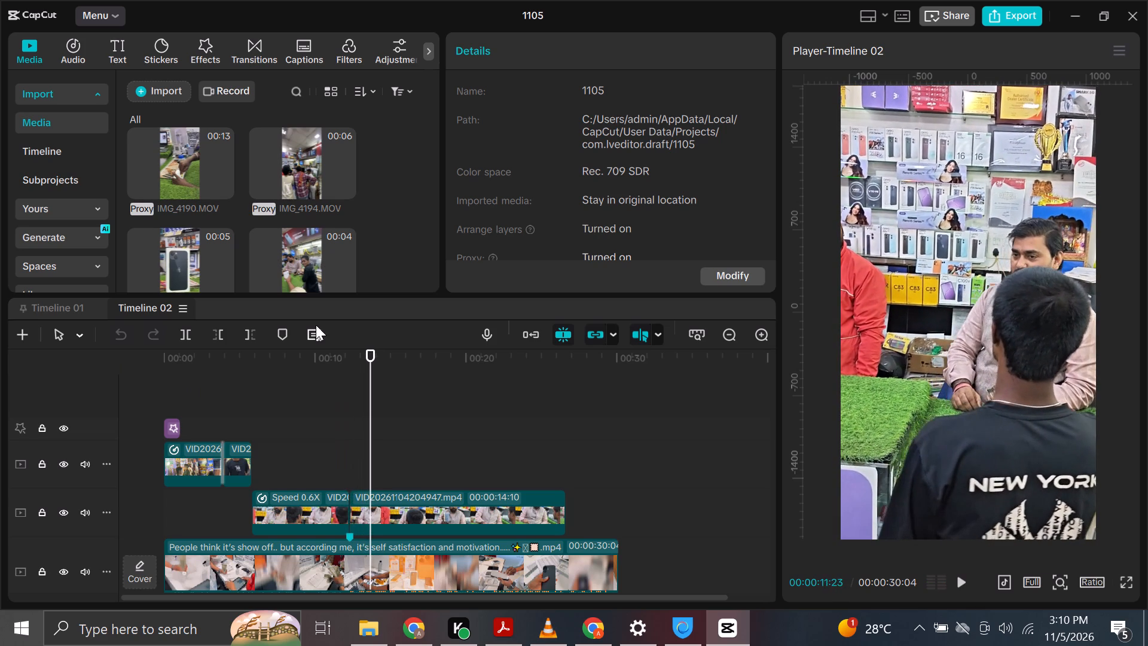
scroll(264, 248, "down", 1)
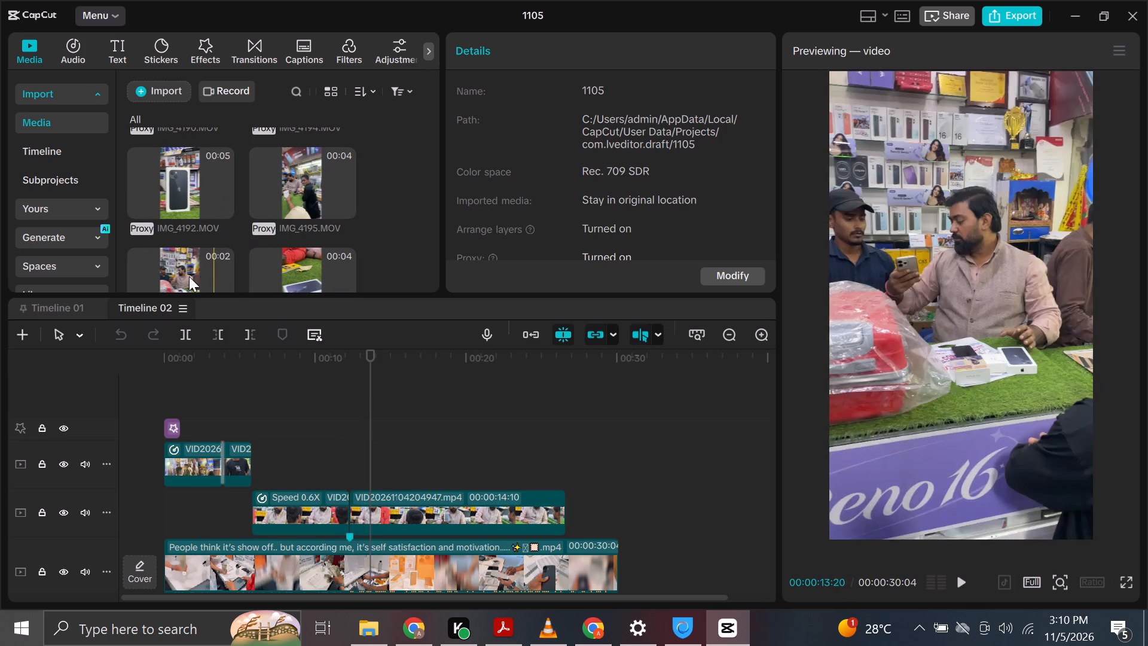
scroll(163, 274, "down", 2)
scroll(323, 245, "down", 1)
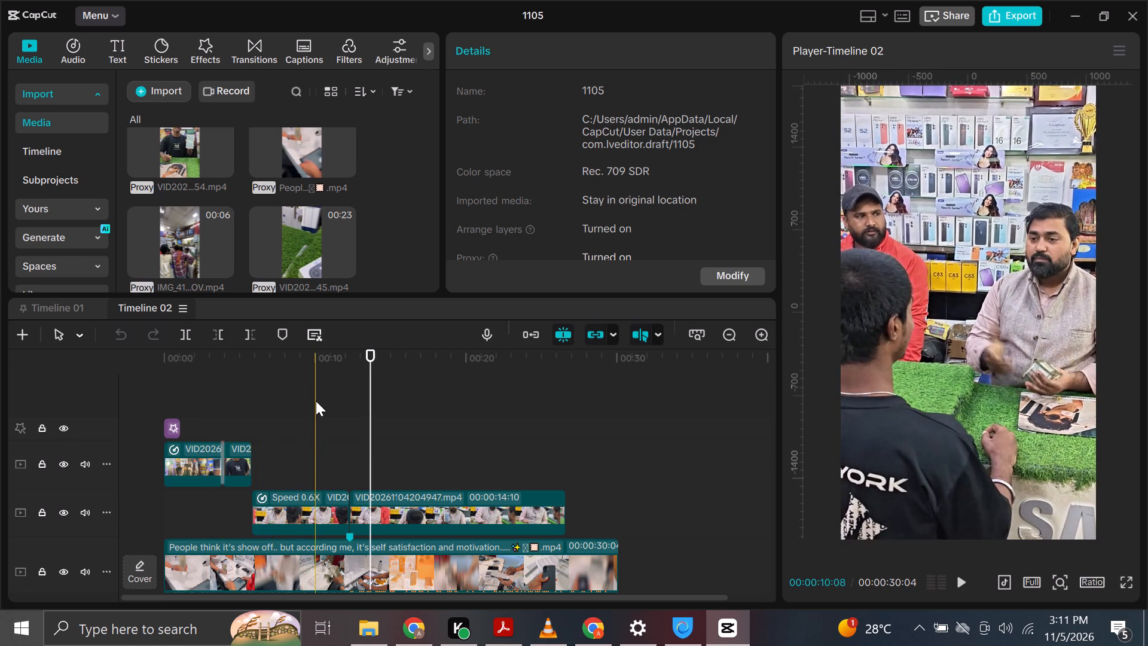
Shift both VID20261104204947.mp4 counter clips later on the timeline so they end together with the base video.
left_click_drag(322, 441, 408, 523)
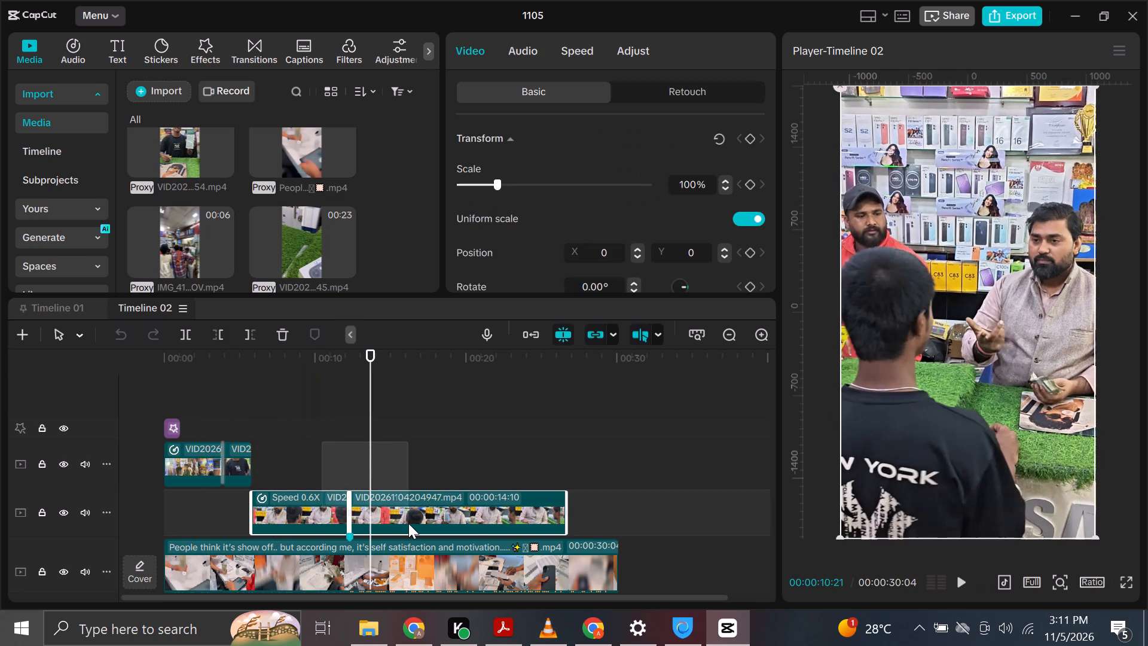
left_click_drag(317, 505, 371, 505)
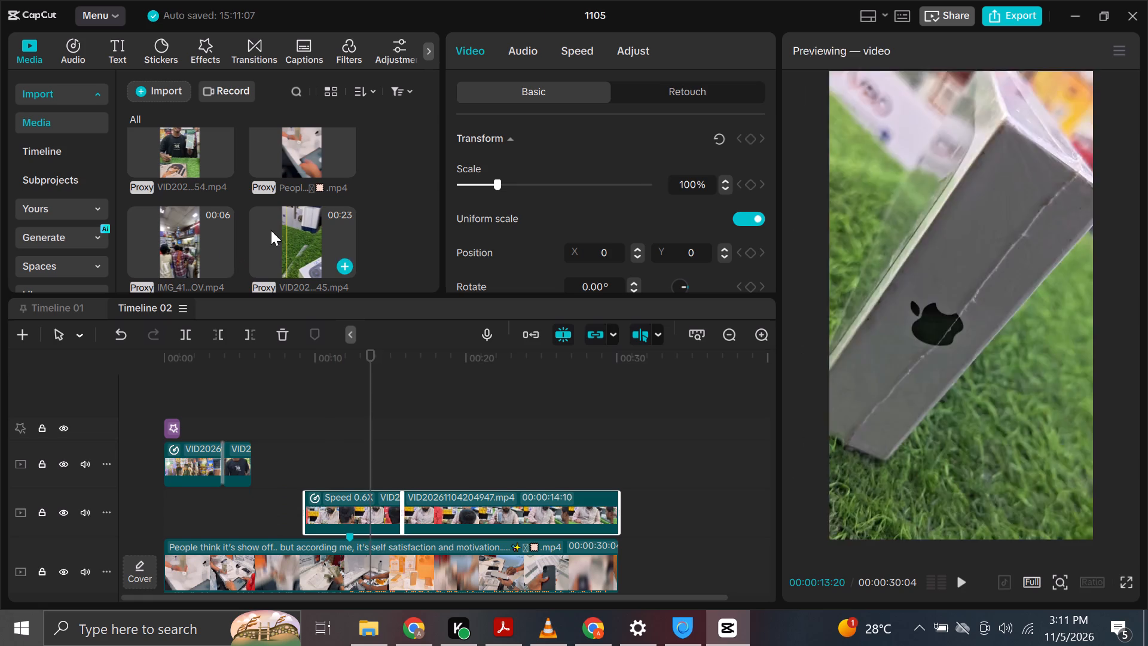
Insert the IMG_4194.MOV shop clip on the upper track directly after the two opening clips and start playback before it.
left_click_drag(185, 236, 257, 491)
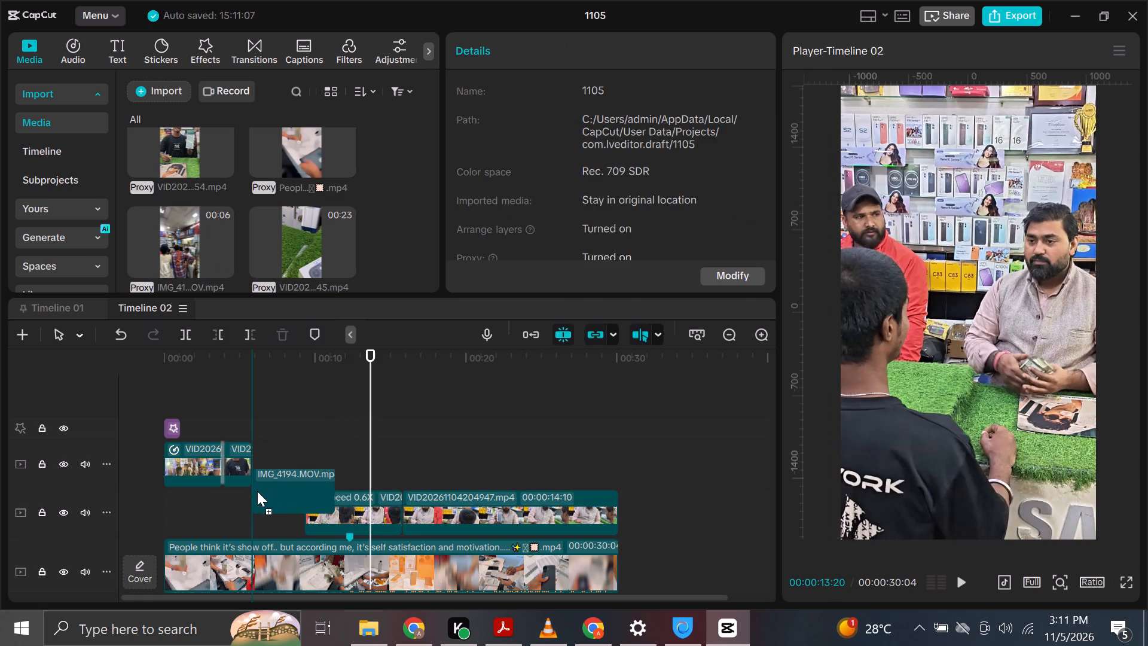
left_click_drag(257, 491, 257, 473)
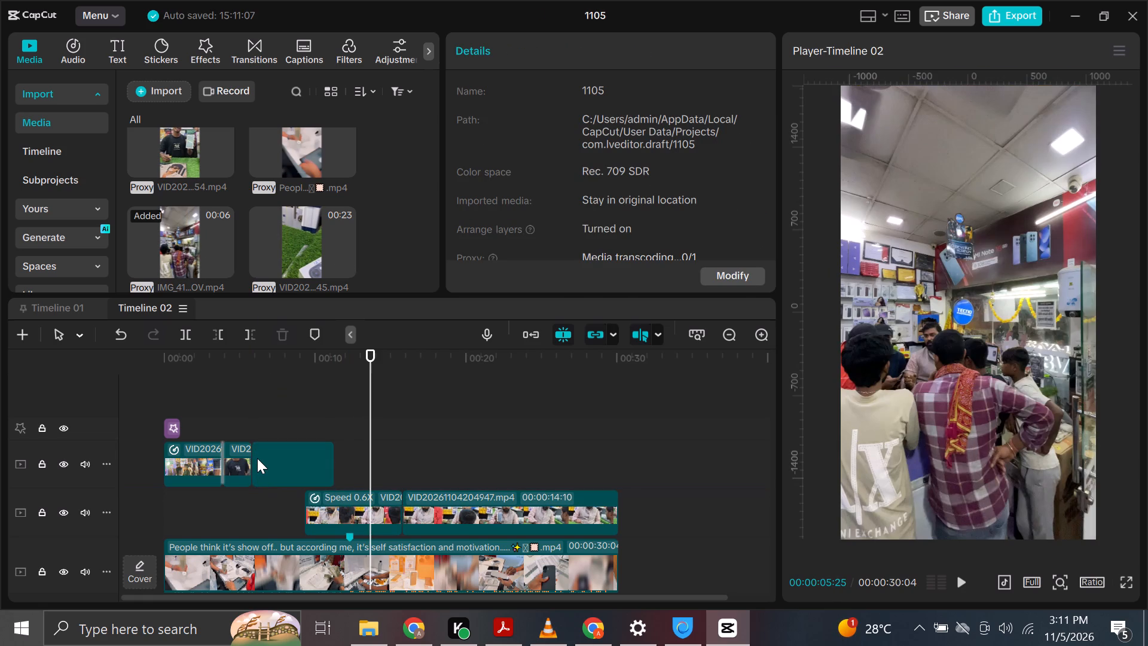
left_click(226, 402)
key("space")
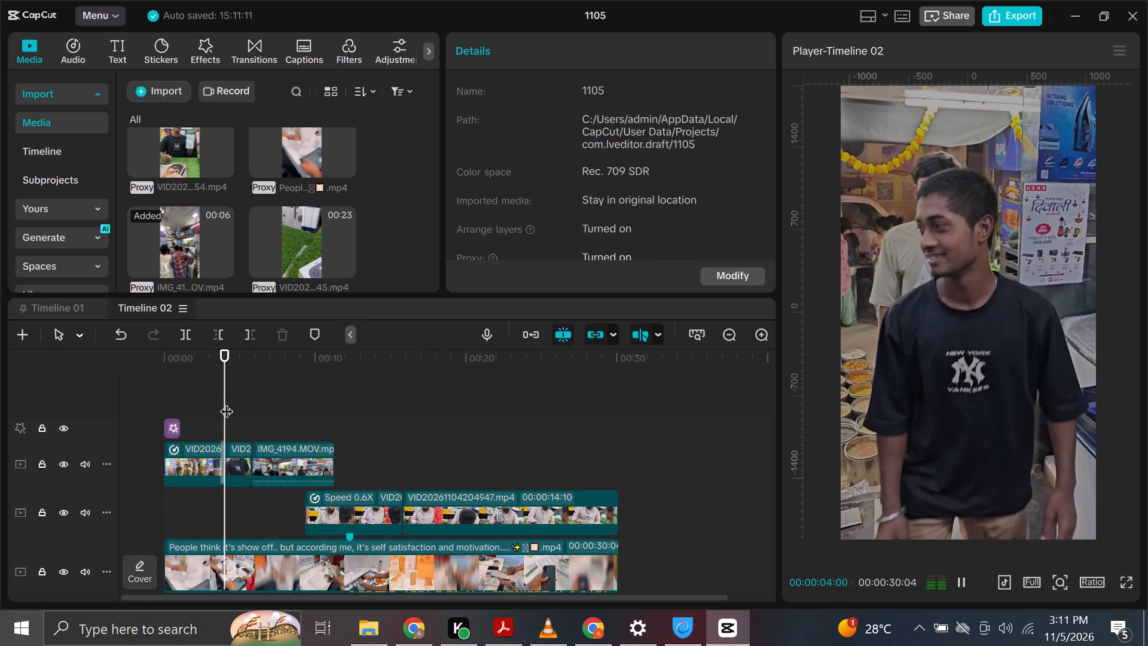
Separate the audio from the inserted IMG_4194.MOV clip and delete that audio.
scroll(261, 449, "up", 11, "ctrl")
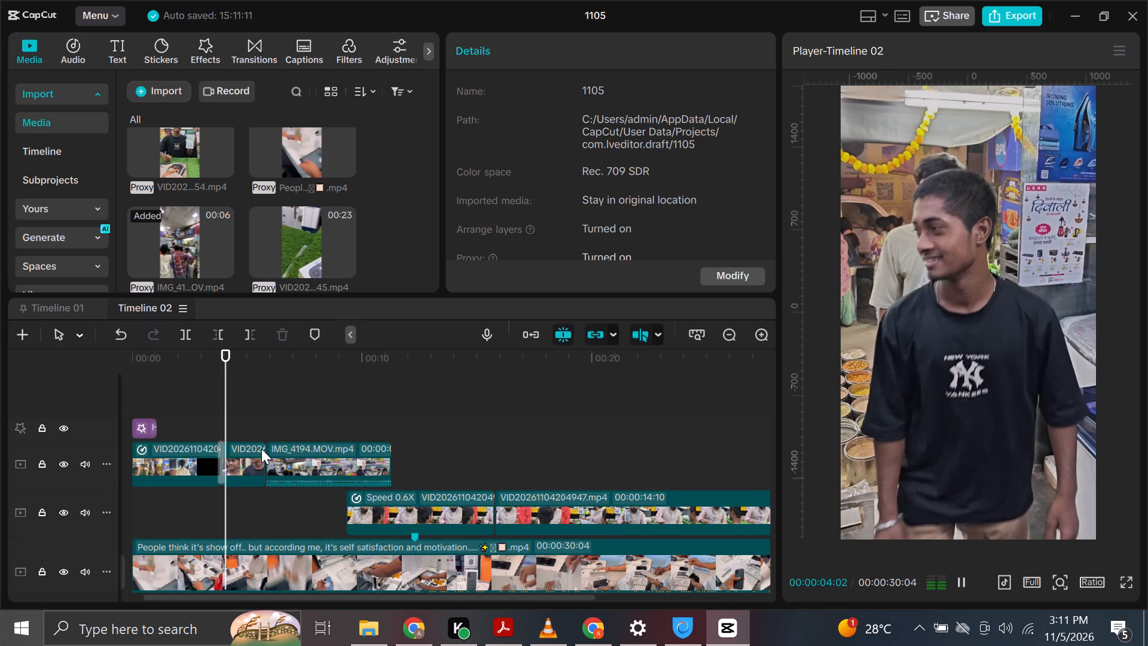
key("space")
left_click(334, 464)
key("ctrl+shift+s")
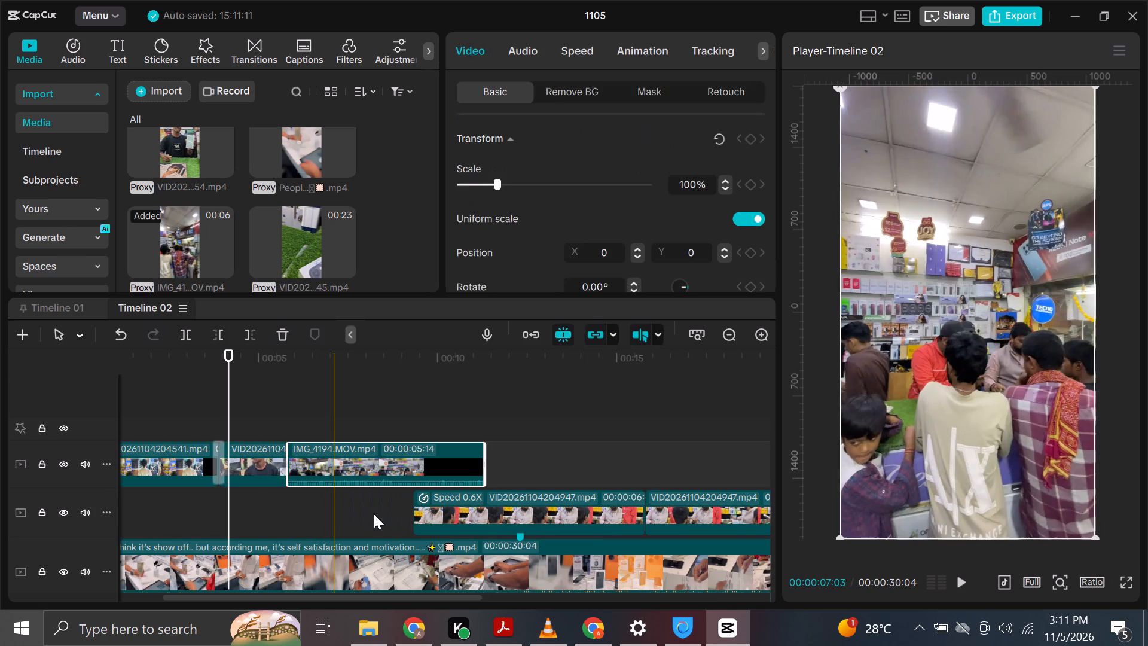
scroll(379, 478, "down", 13)
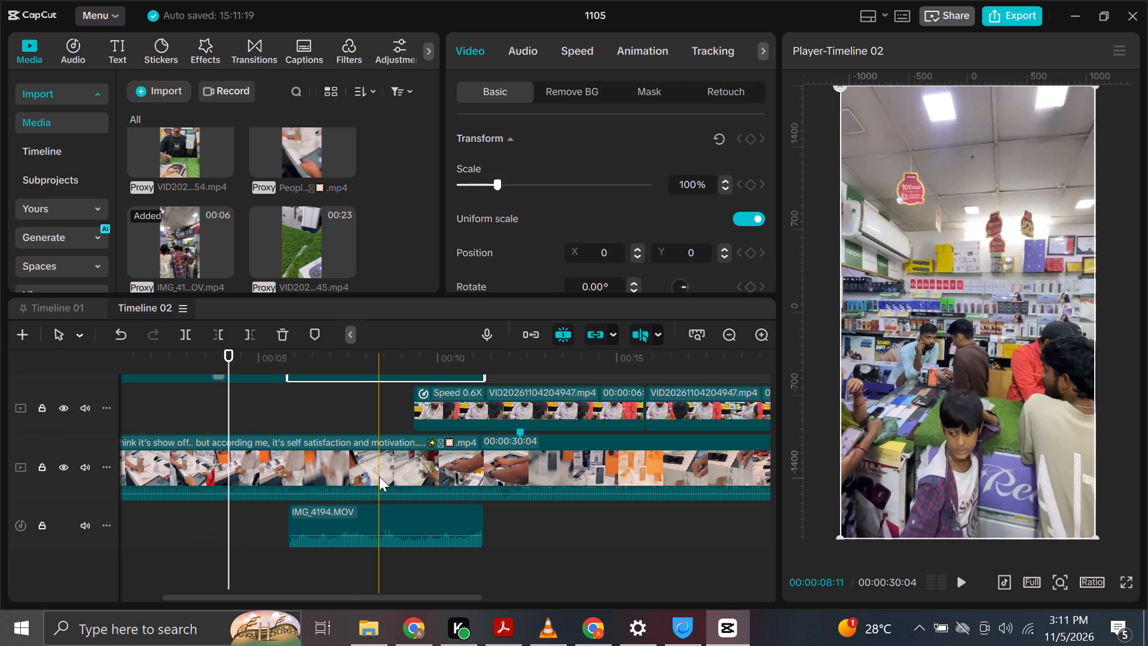
left_click(377, 522)
key("Delete")
scroll(377, 522, "up", 2)
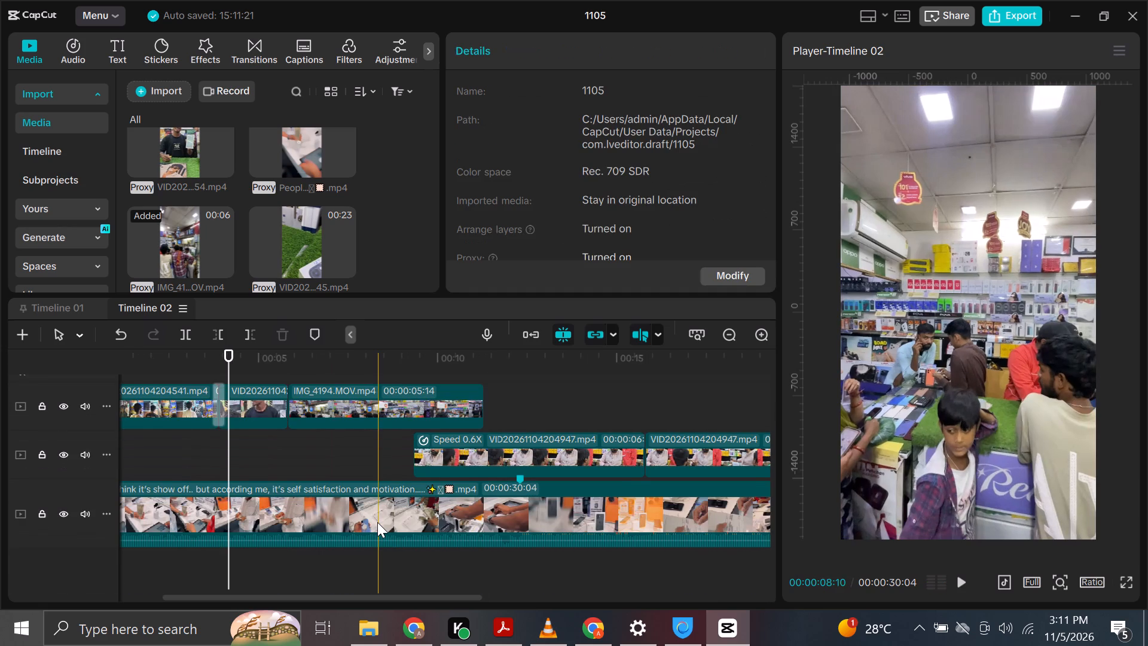
Play back the start of the inserted IMG_4194.MOV clip after the opening footage.
left_click(302, 414)
left_click(278, 395)
left_click(288, 391)
key("space")
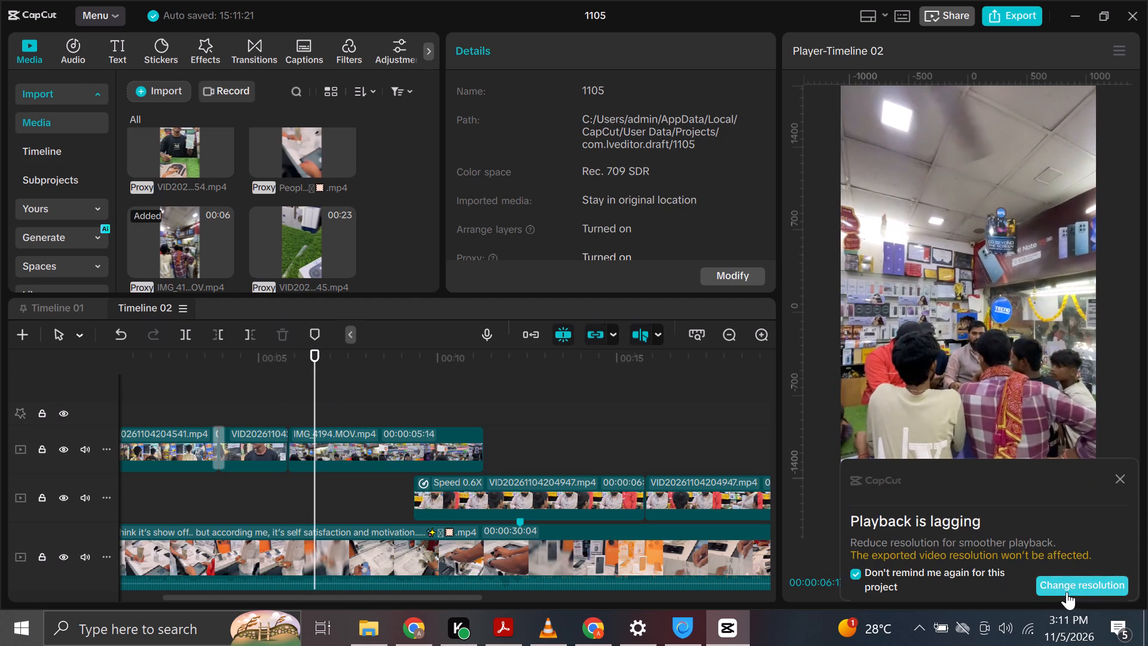
Open the preview resolution choices for smoother playback.
left_click(1067, 592)
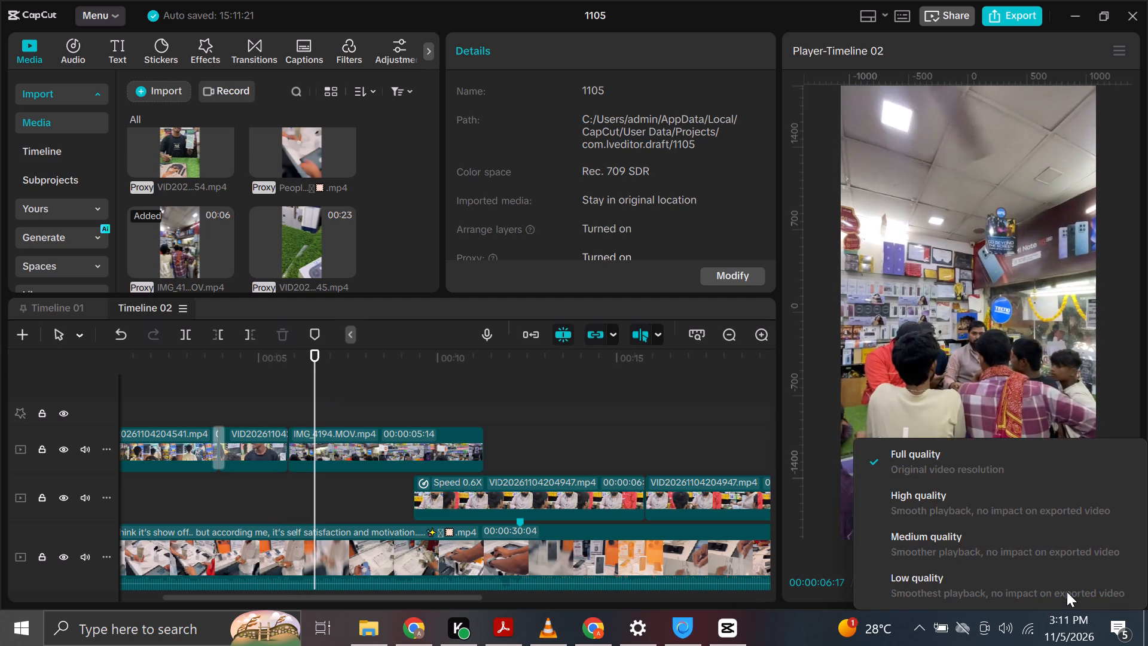